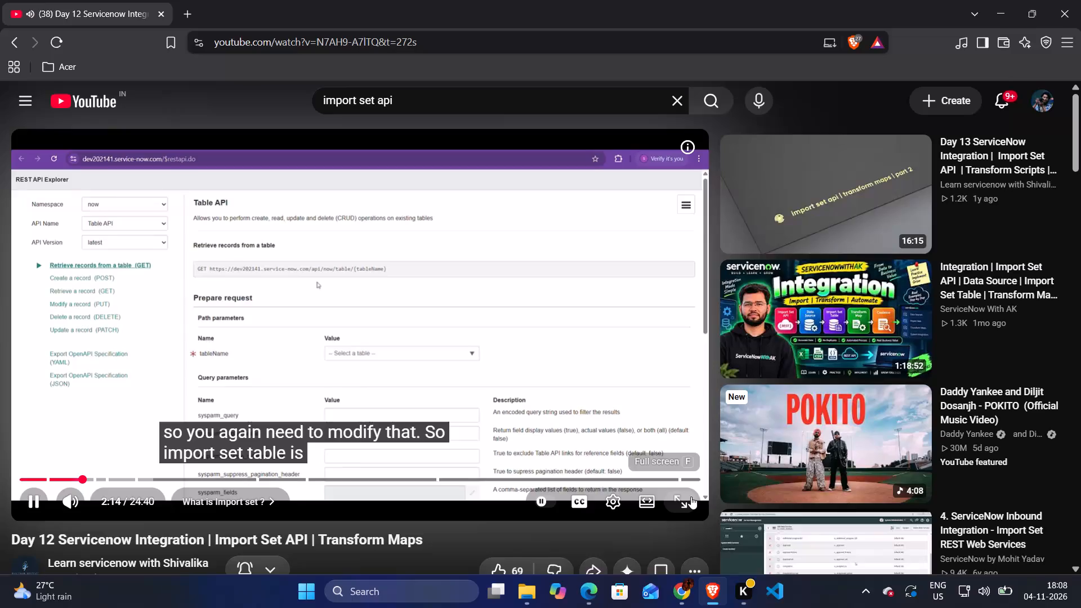
# Switch the ServiceNow Import Set API tutorial video to full screen for viewing.
pyautogui.click(686, 499)
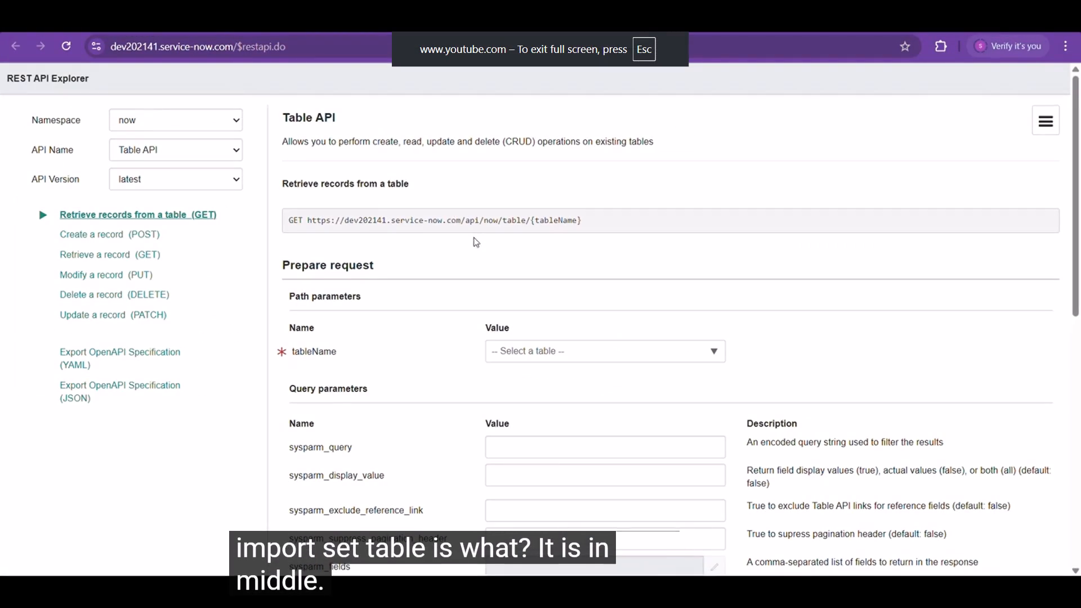
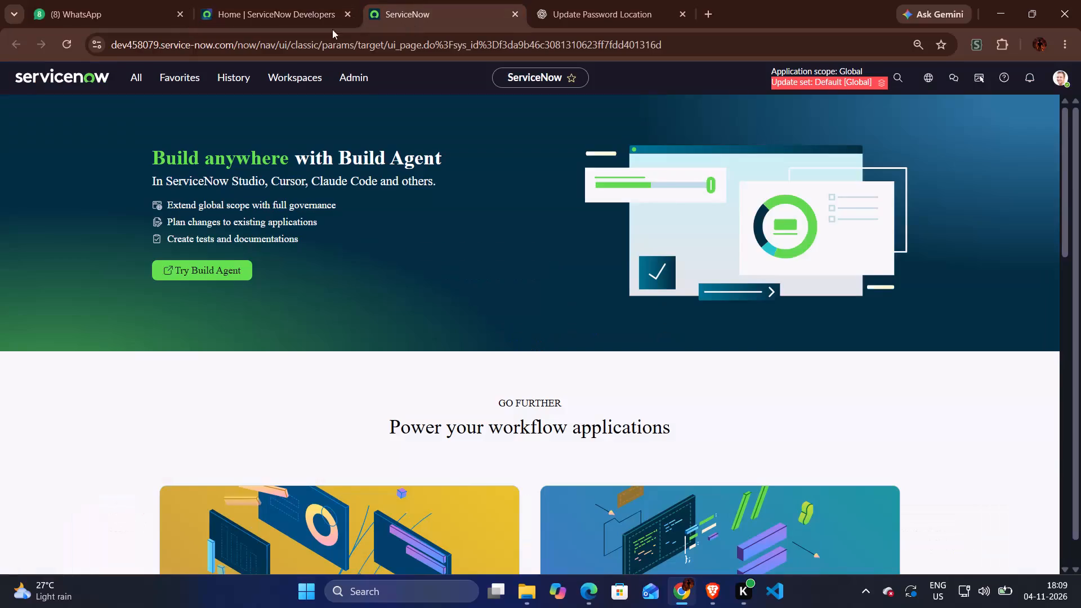
# In the ServiceNow instance, search the navigator for "rest api explo" and open REST API Explorer.
pyautogui.click(292, 16)
pyautogui.click(381, 7)
pyautogui.click(126, 78)
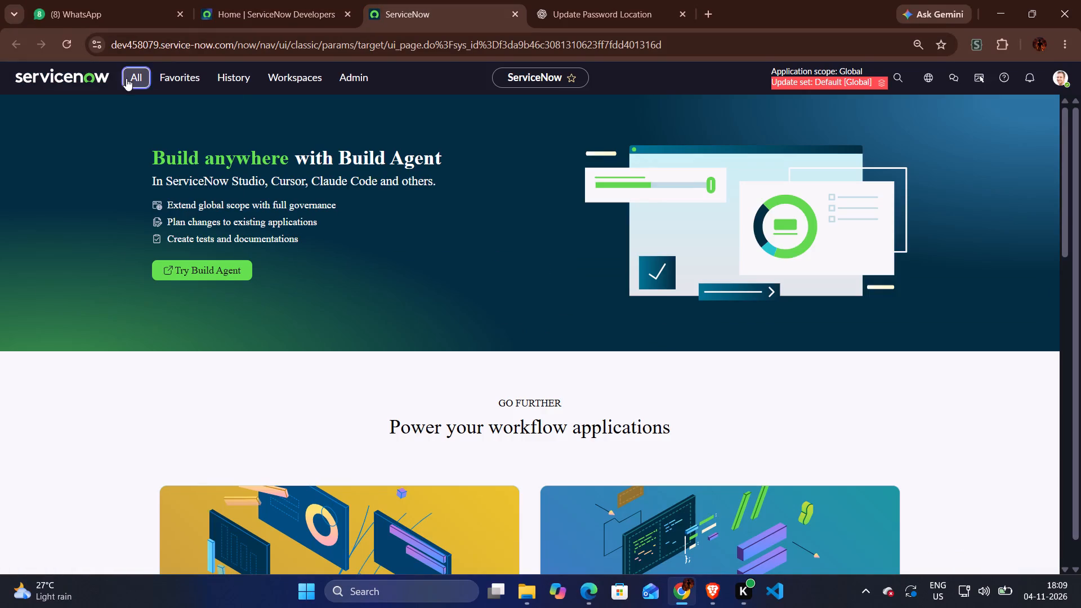
pyautogui.write('rest')
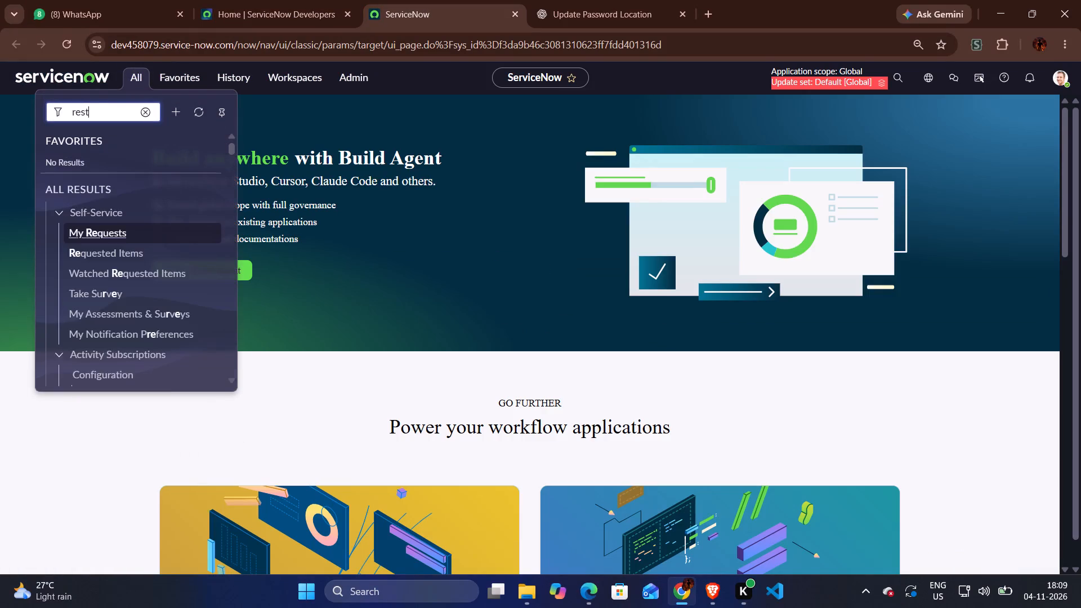
pyautogui.press('space')
pyautogui.write('api explo')
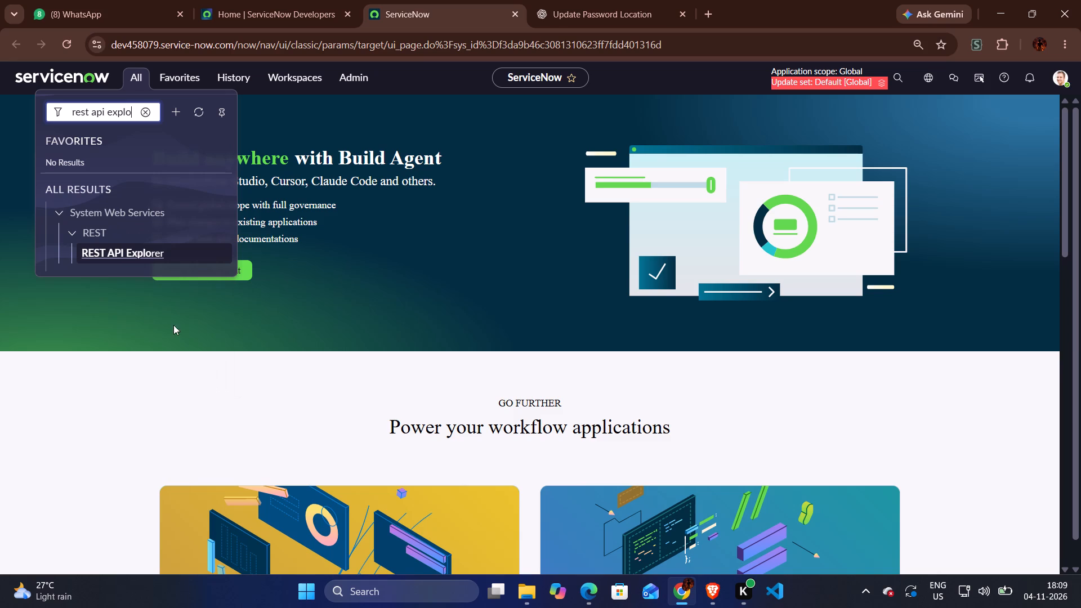
pyautogui.keyDown('ctrl'); pyautogui.click(150, 243); pyautogui.keyUp('ctrl')
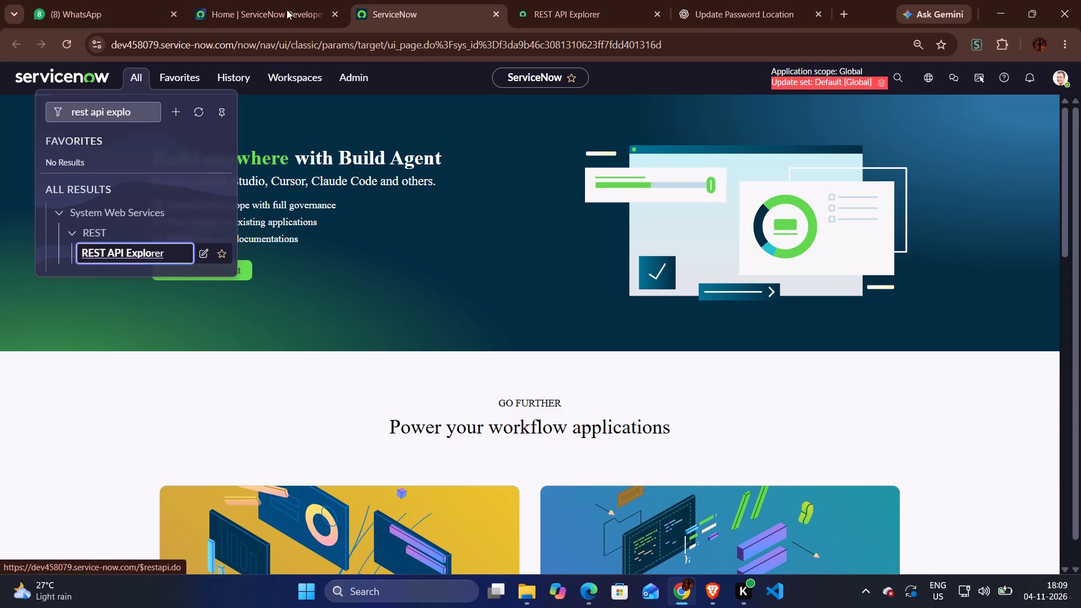
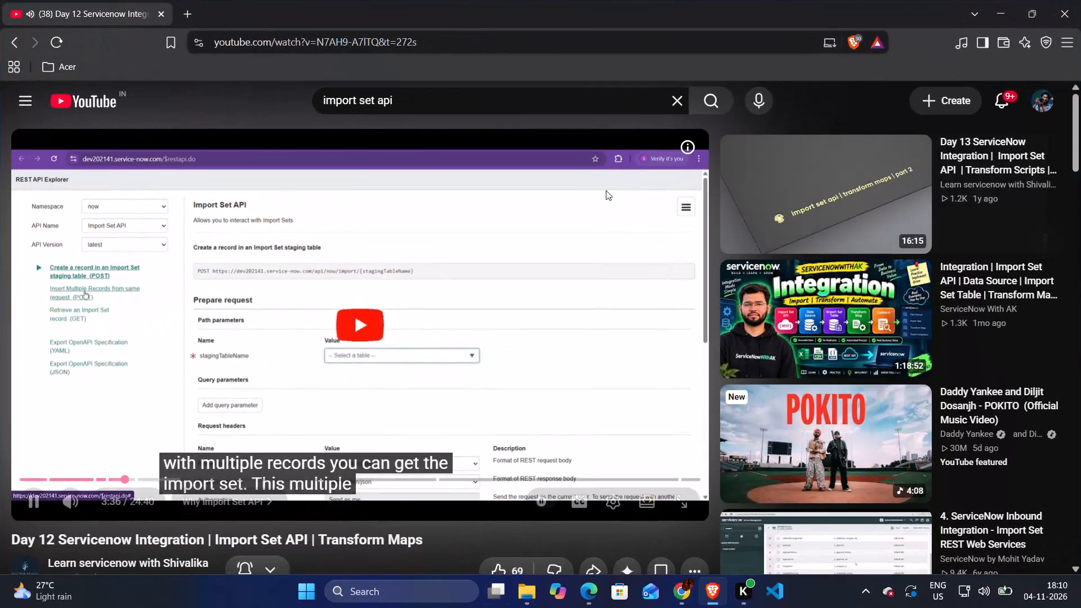
# In REST API Explorer on the developer instance, select Import Set API as the API name.
pyautogui.hotkey('alt', 'Tab')
pyautogui.hotkey('alt', 'Tab')
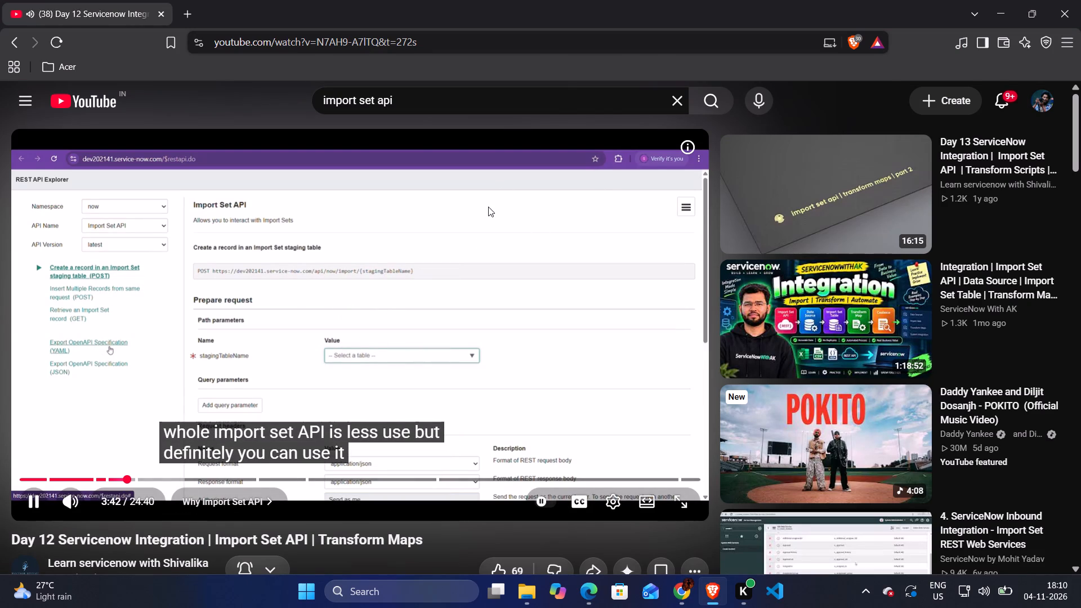
pyautogui.hotkey('alt', 'Tab')
pyautogui.click(552, 5)
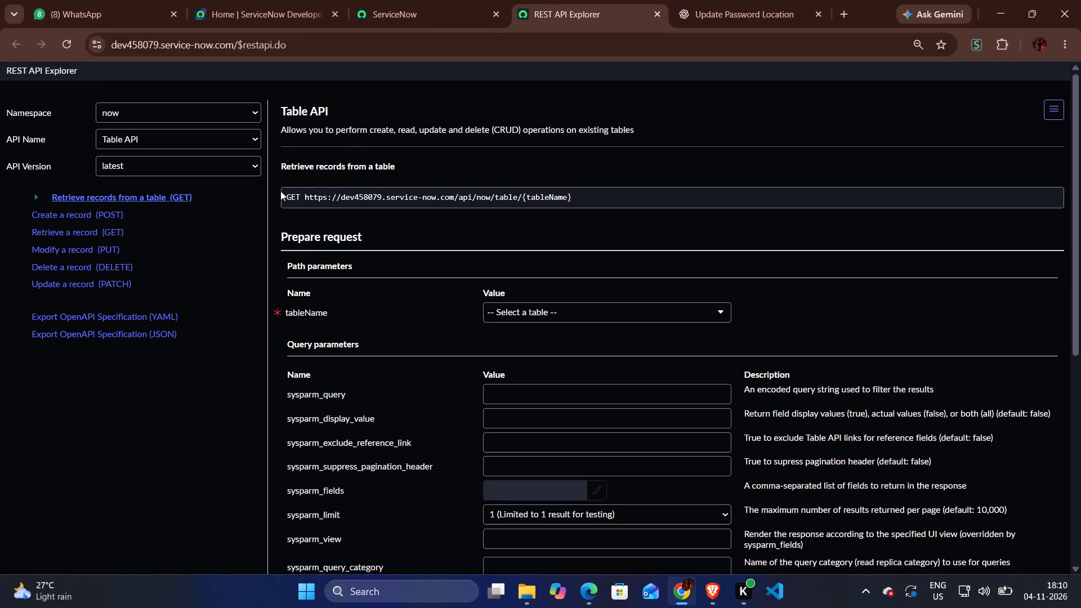
pyautogui.click(172, 141)
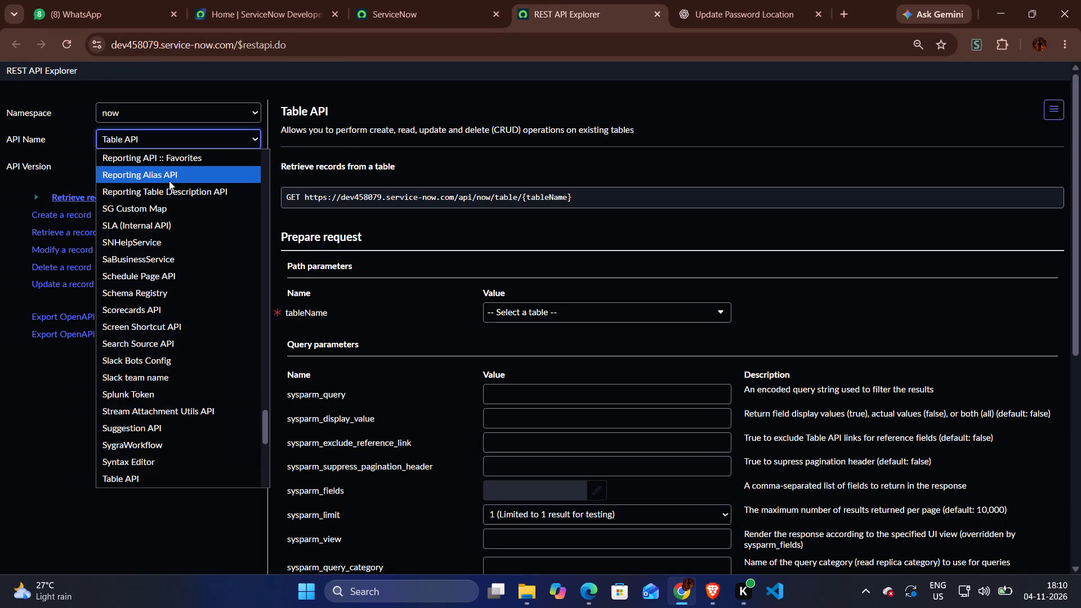
pyautogui.scroll(-2, 136, 334)
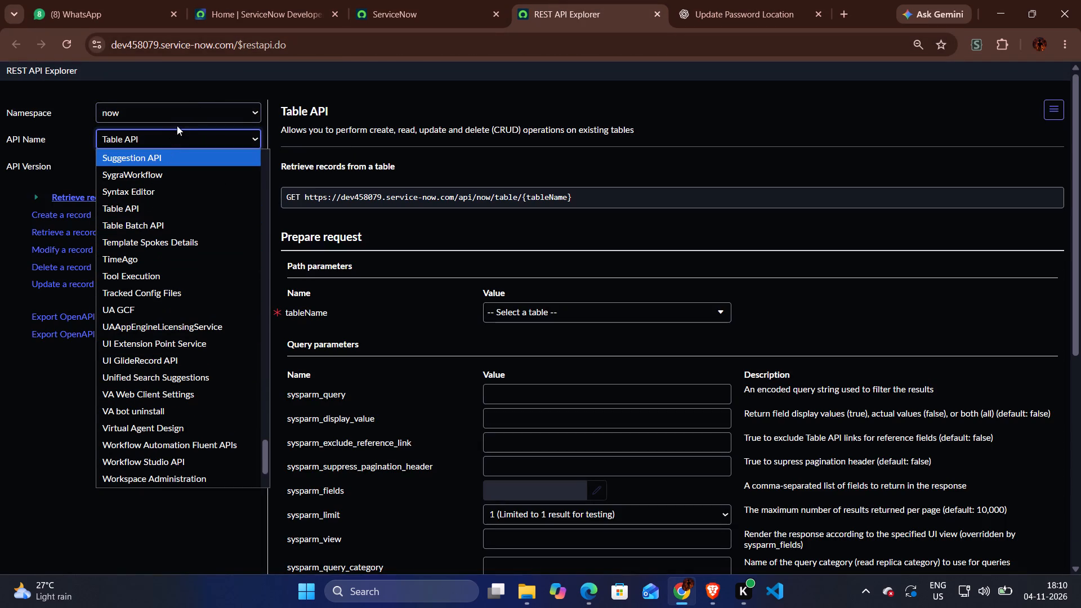
pyautogui.click(188, 111)
pyautogui.click(242, 73)
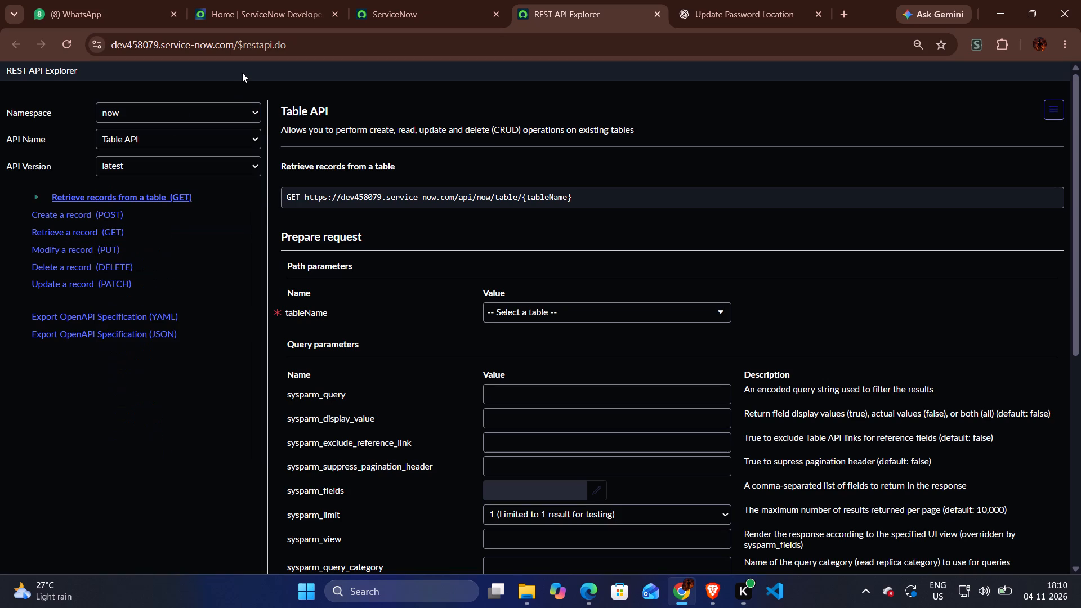
pyautogui.click(206, 142)
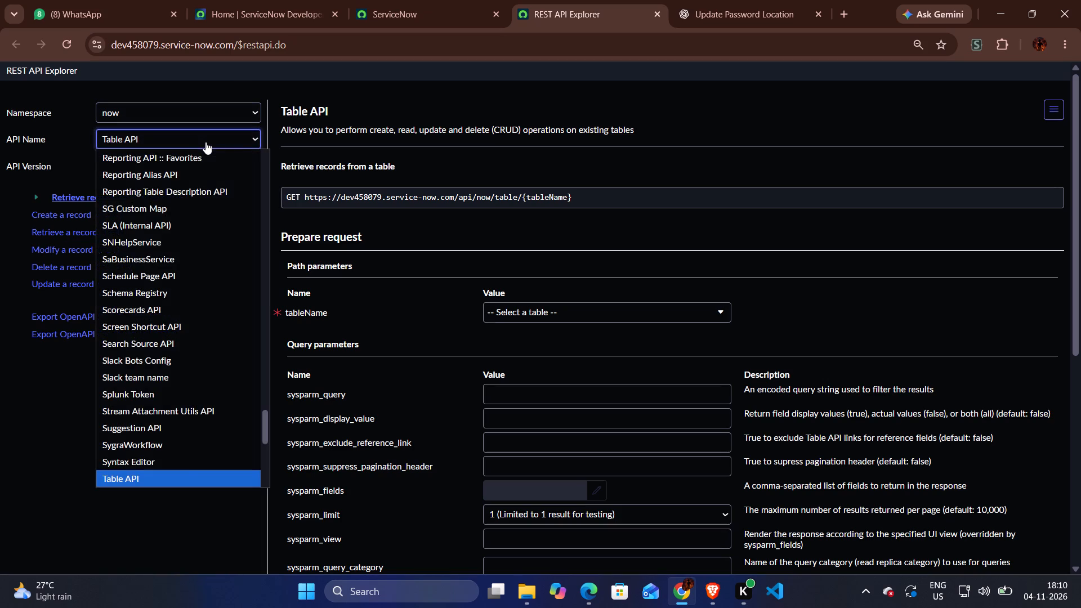
pyautogui.write('impo')
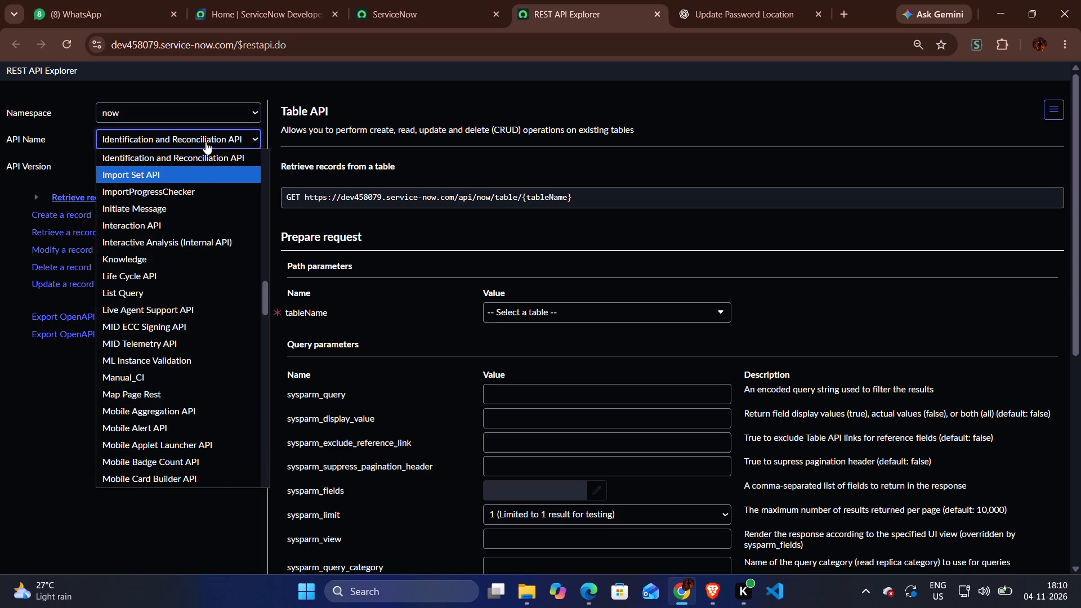
pyautogui.click(194, 176)
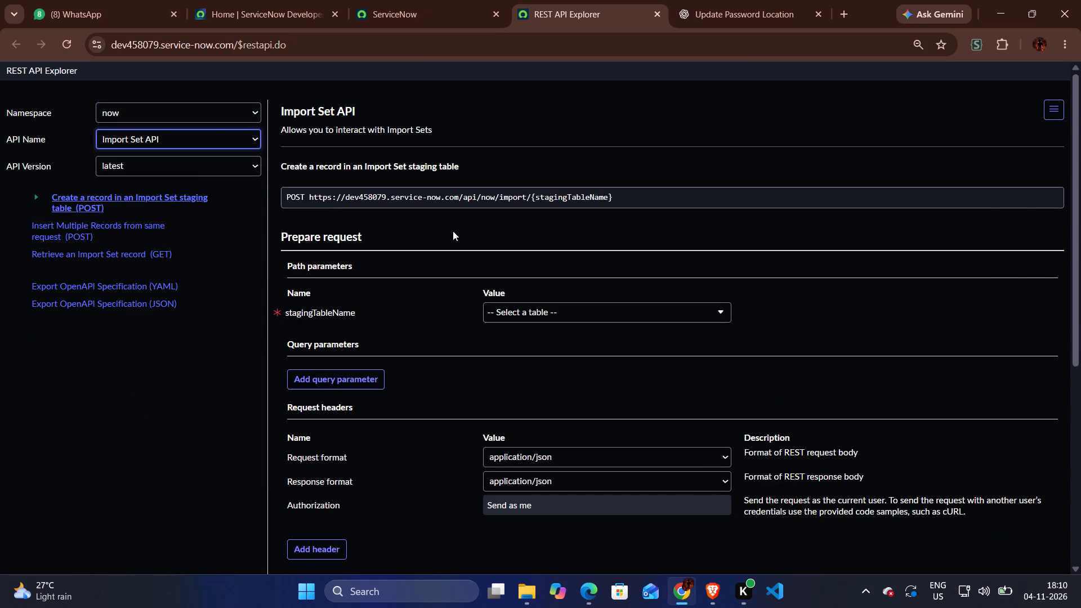
# Bring up the ServiceNow instance home page and watch the tutorial's section on creating an import set table.
pyautogui.hotkey('alt', 'Tab')
pyautogui.hotkey('alt', 'Tab')
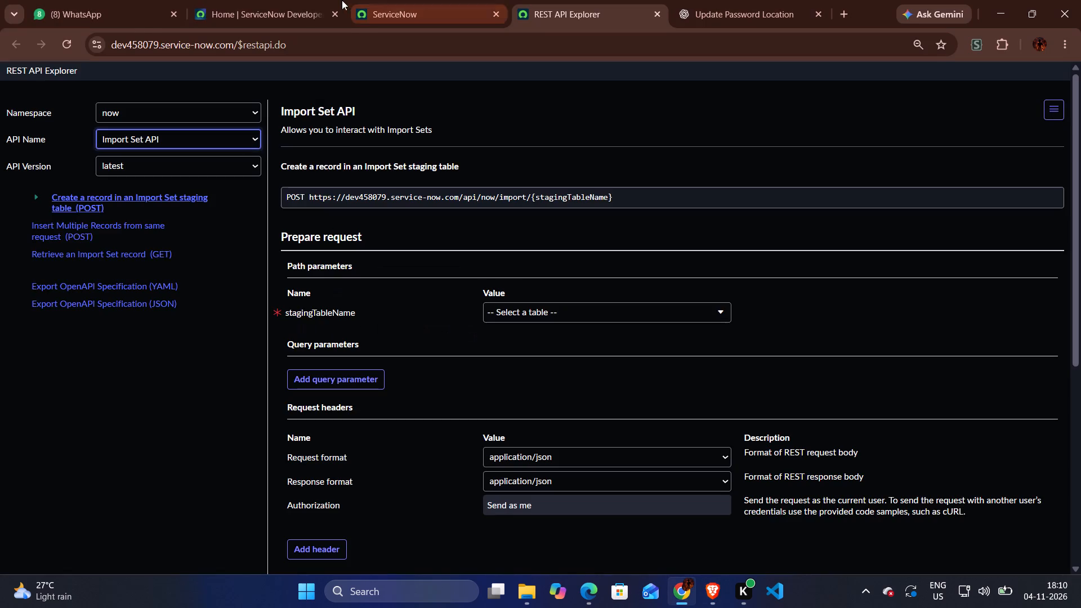
pyautogui.click(266, 13)
pyautogui.click(396, 34)
pyautogui.click(419, 9)
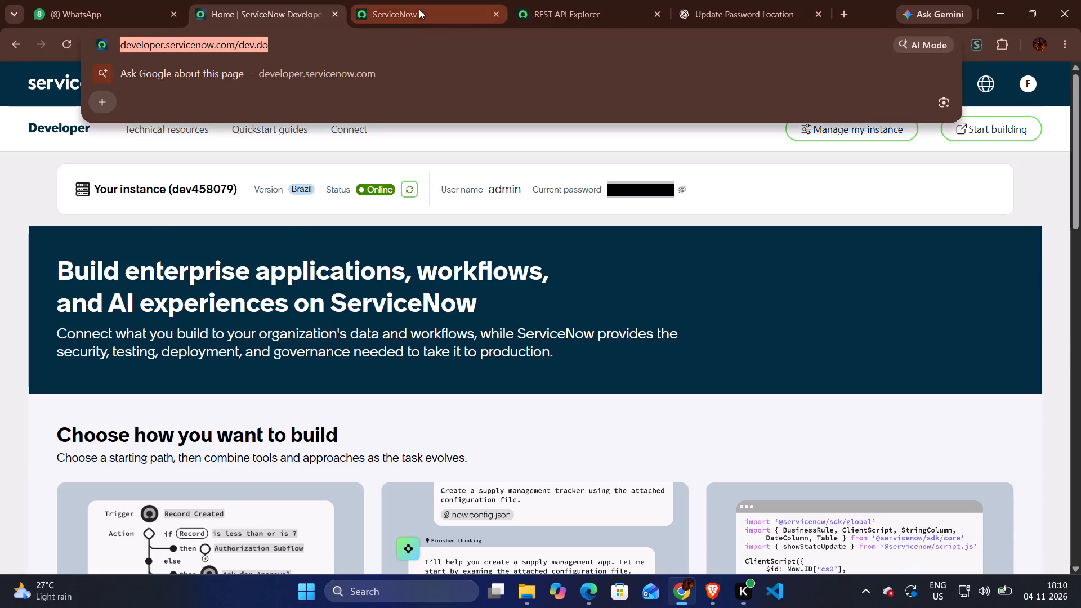
pyautogui.click(128, 74)
pyautogui.hotkey('alt', 'Tab')
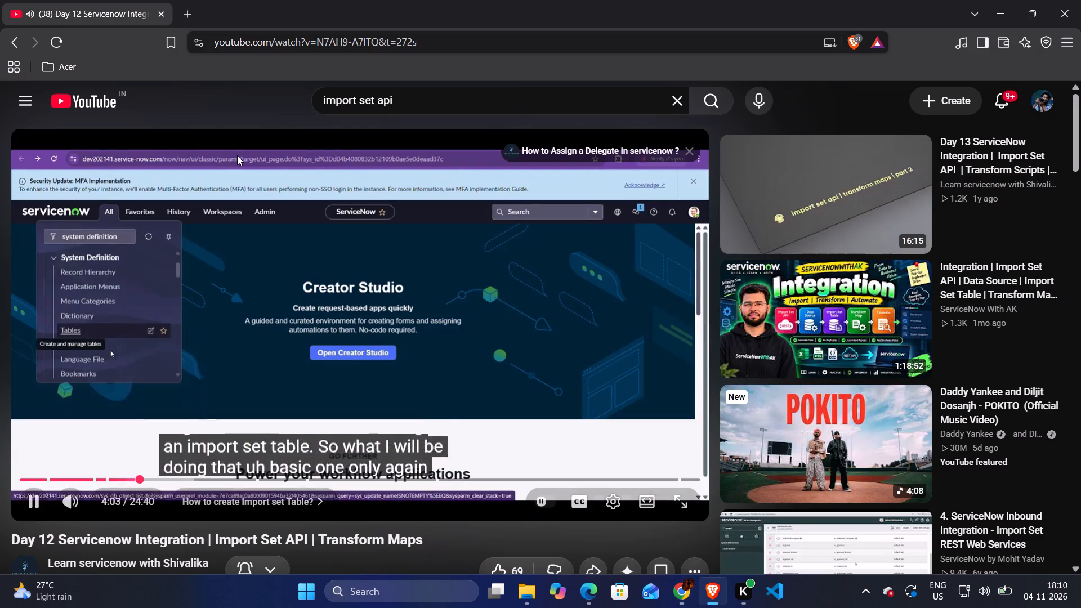
pyautogui.hotkey('alt', 'Tab')
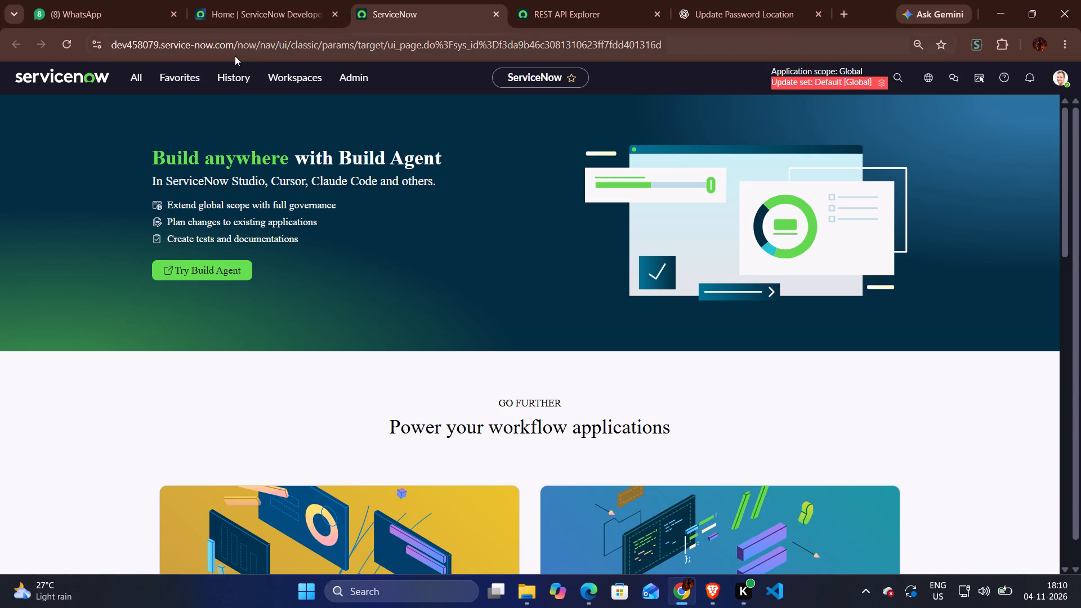
pyautogui.hotkey('alt', 'Tab')
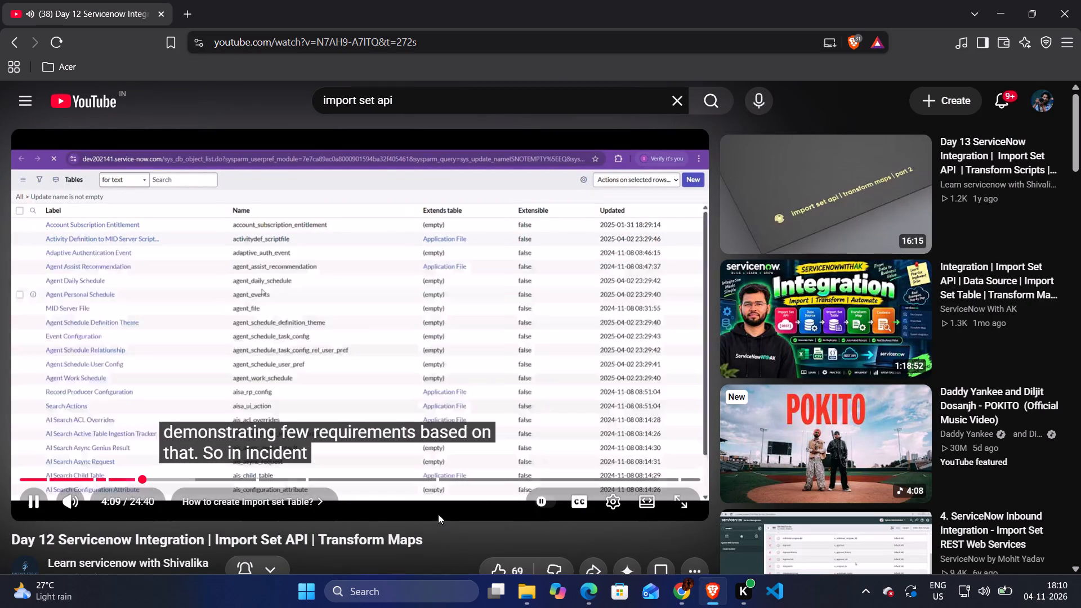
pyautogui.click(438, 514)
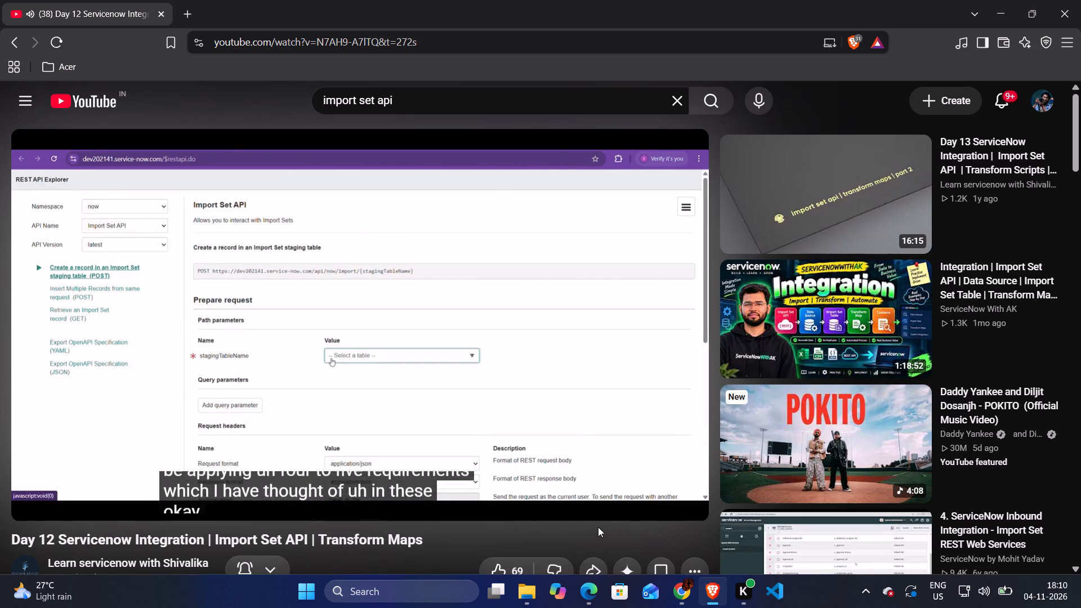
pyautogui.click(569, 500)
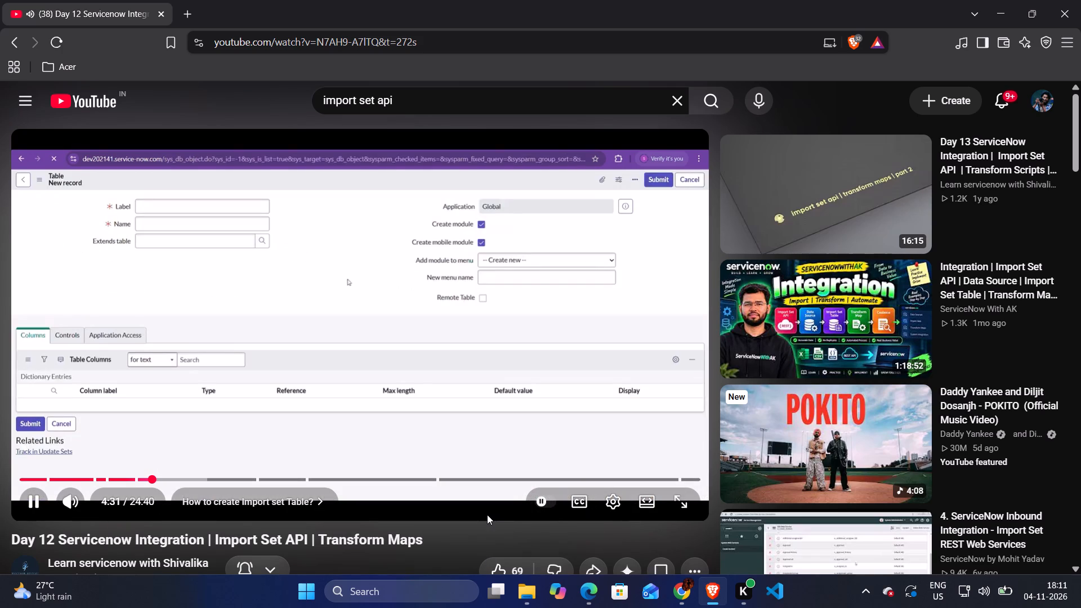
pyautogui.click(487, 515)
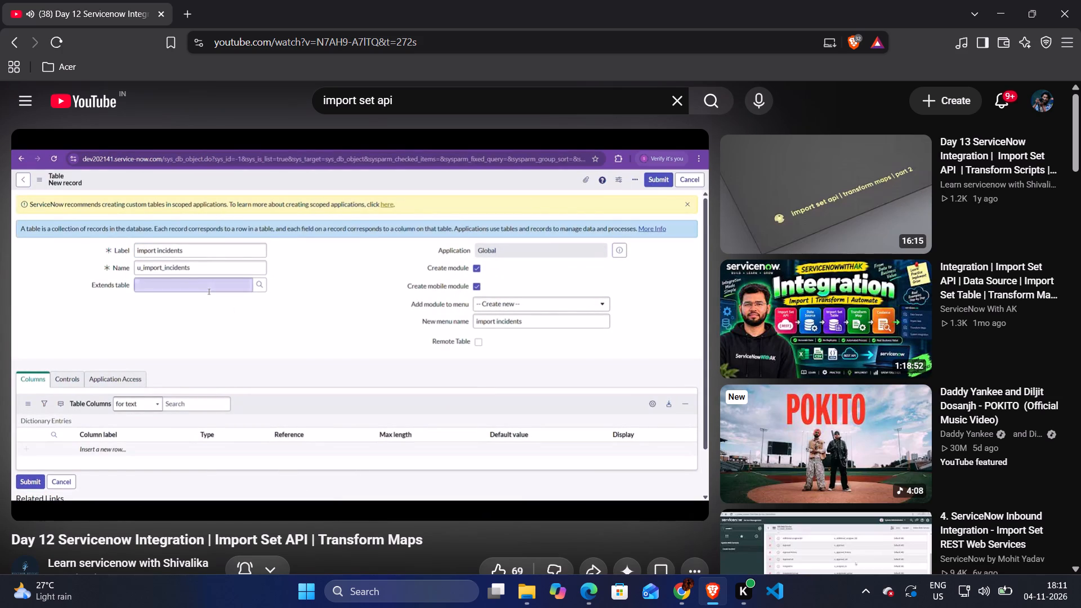
# In the ServiceNow instance, search the navigator for "tables", open the System Definition Tables list and start a new table record.
pyautogui.hotkey('alt', 'Tab')
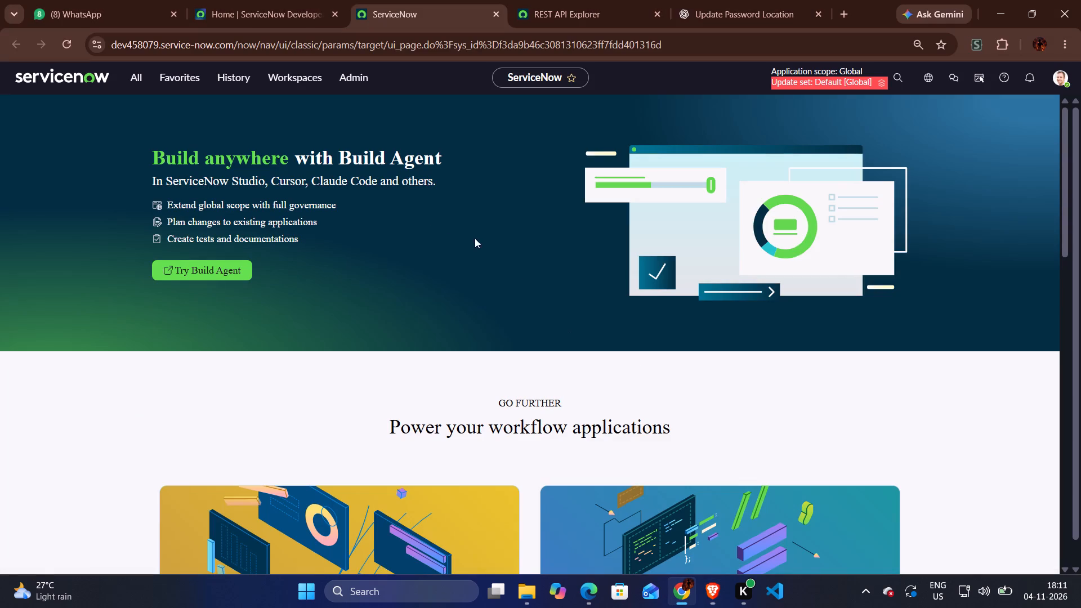
pyautogui.click(139, 74)
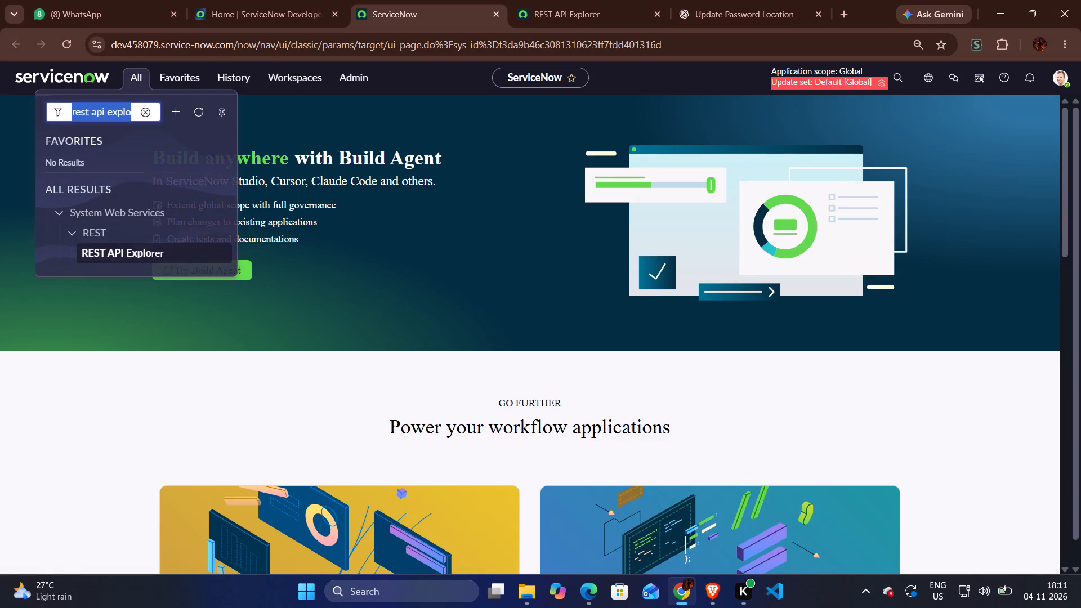
pyautogui.press('BackSpace')
pyautogui.write('tables')
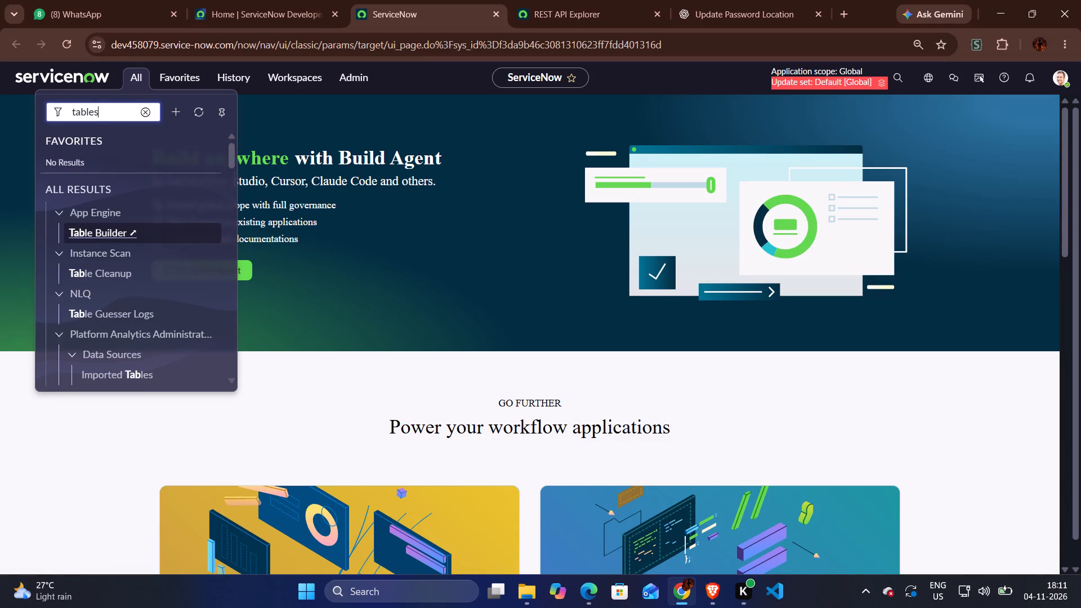
pyautogui.scroll(-6, 105, 280)
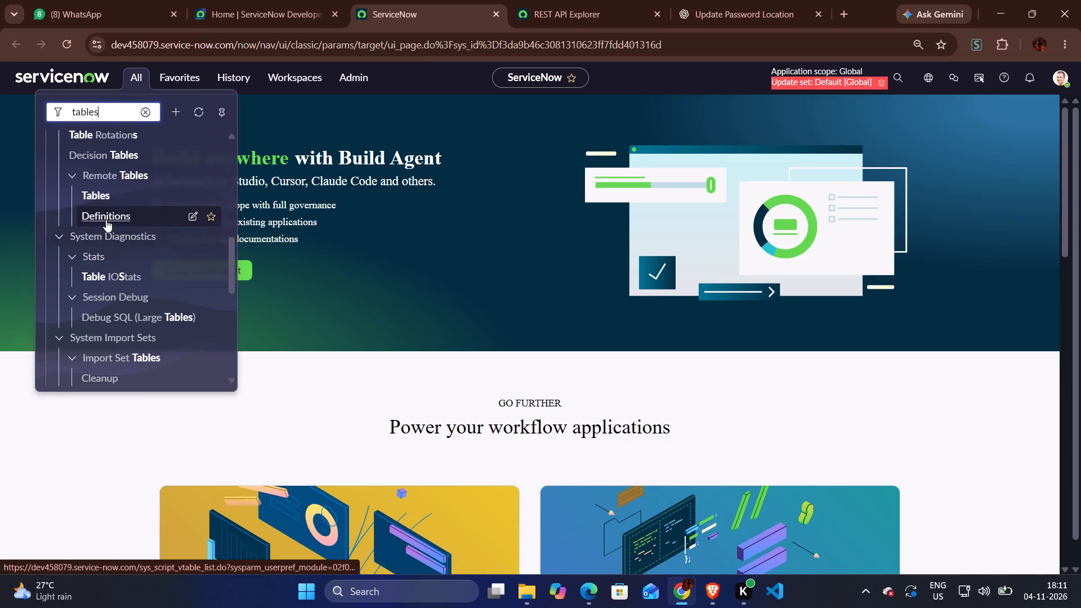
pyautogui.scroll(-1, 111, 288)
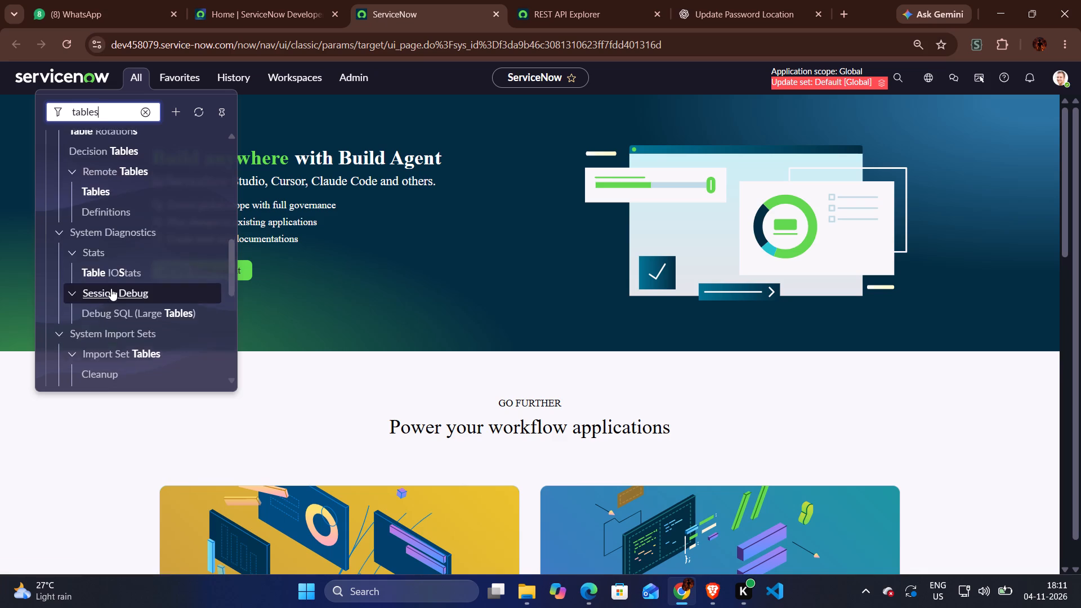
pyautogui.scroll(-1, 111, 288)
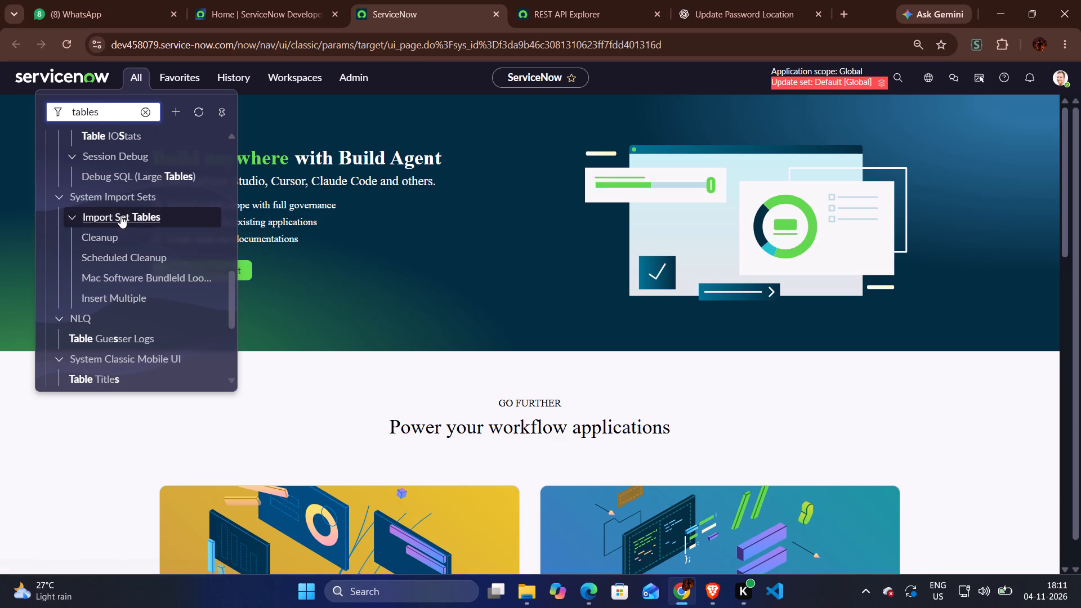
pyautogui.scroll(6, 114, 239)
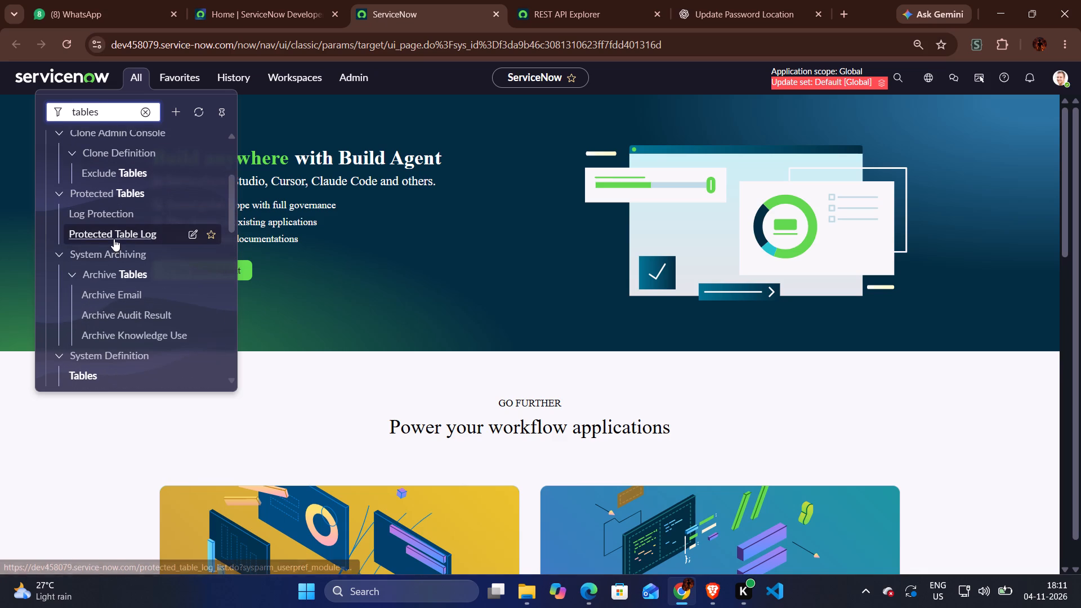
pyautogui.keyDown('ctrl'); pyautogui.click(82, 369); pyautogui.keyUp('ctrl')
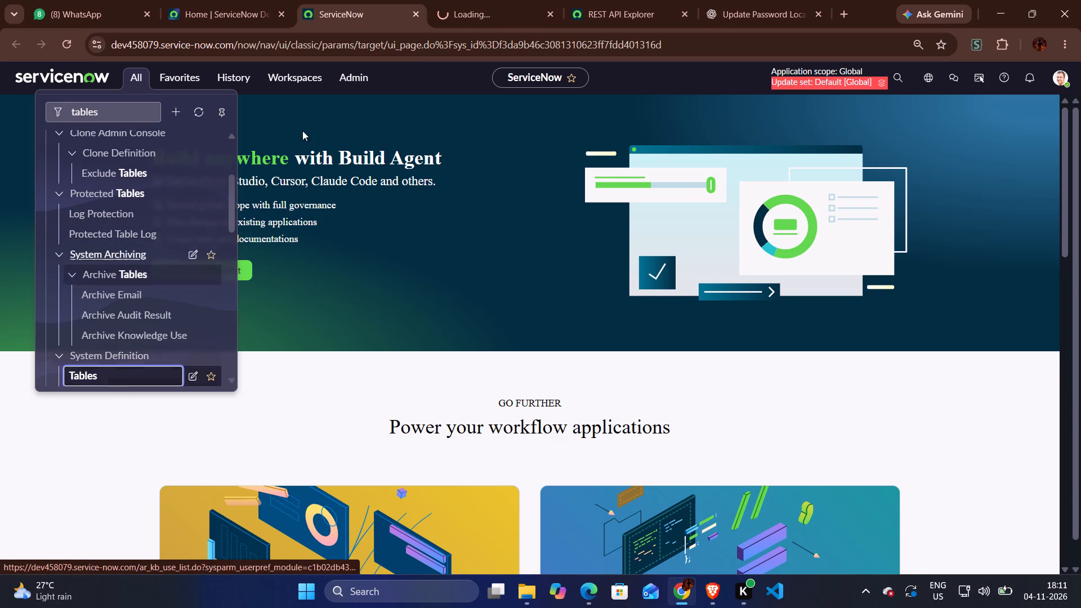
pyautogui.click(476, 13)
pyautogui.click(1067, 79)
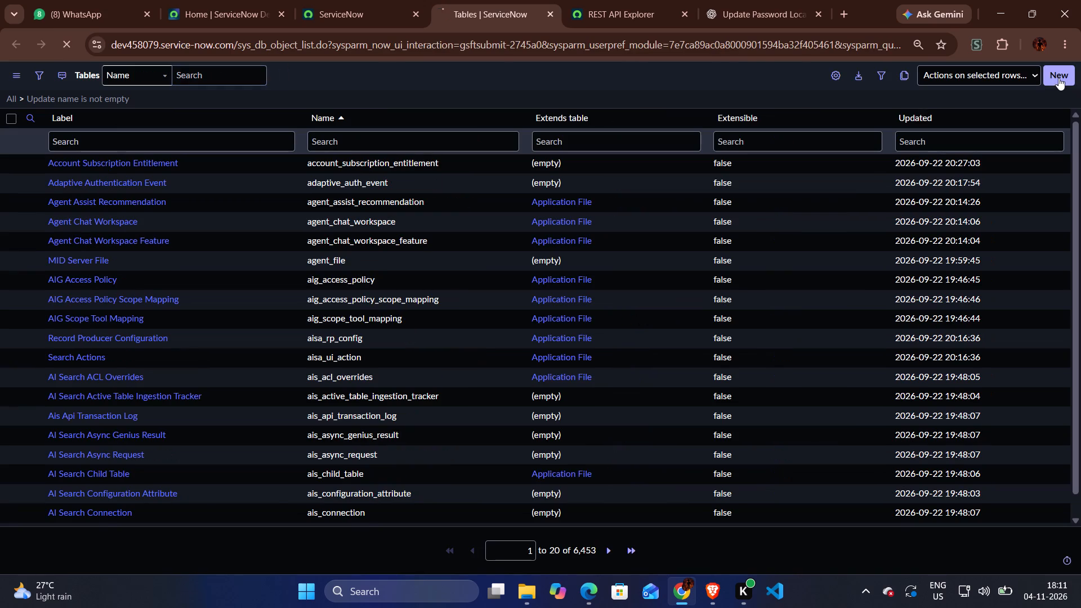
# Switch to the tutorial video and rewind it to review how the new table's label and Extends table fields are filled in.
pyautogui.hotkey('alt', 'Tab')
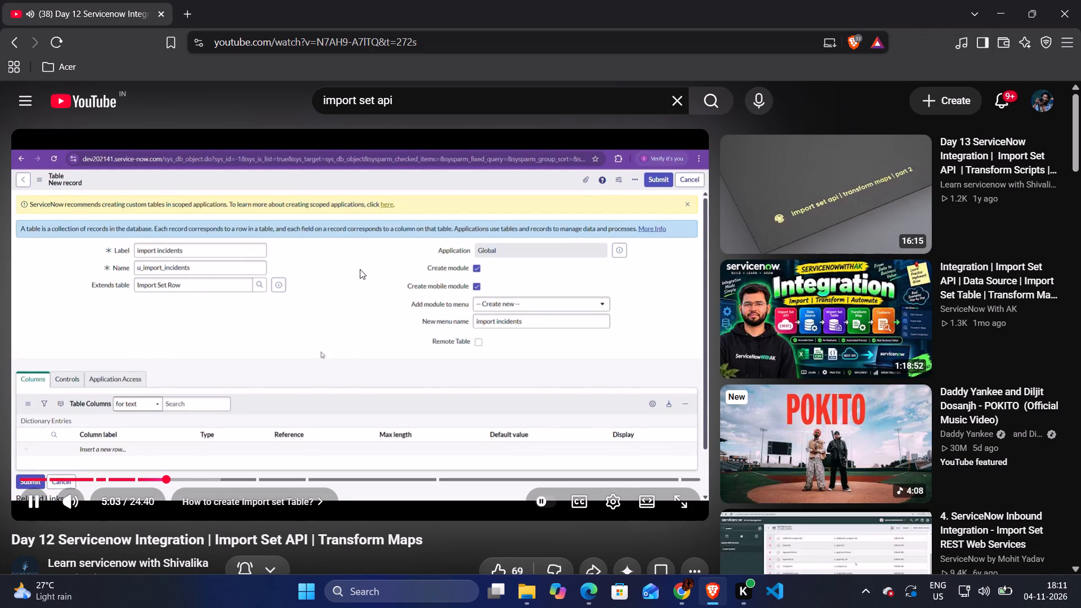
pyautogui.click(369, 503)
pyautogui.press('Left')
pyautogui.press('Left')
pyautogui.press('Left')
pyautogui.press('Left')
pyautogui.press('Left')
pyautogui.press('Left')
pyautogui.press('Left')
pyautogui.press('Left')
pyautogui.press('Left')
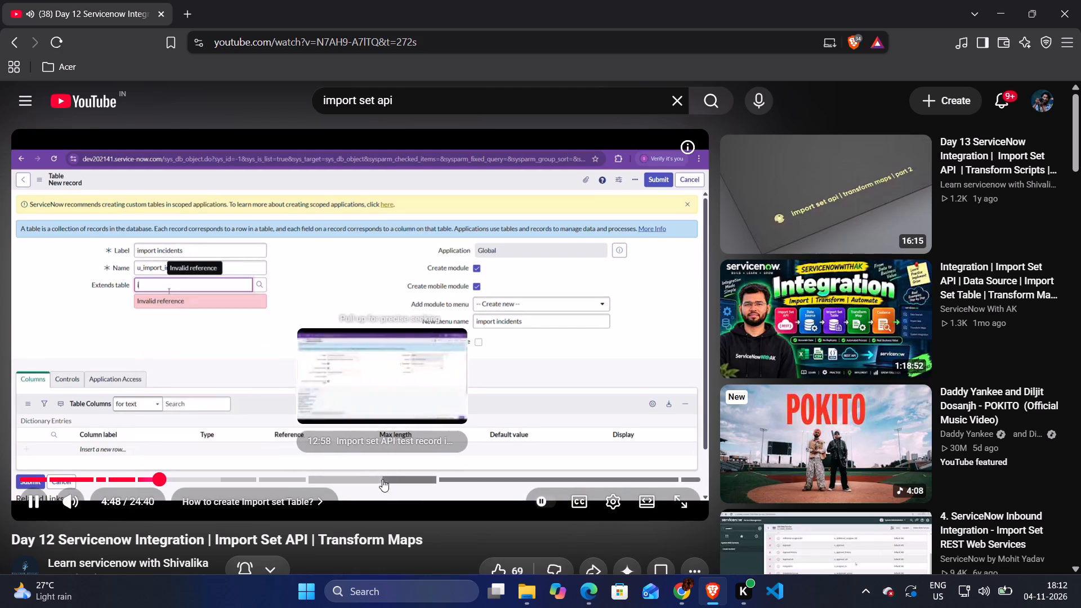
# In the new table record in ServiceNow, set the label to "import incidents".
pyautogui.hotkey('alt', 'Tab')
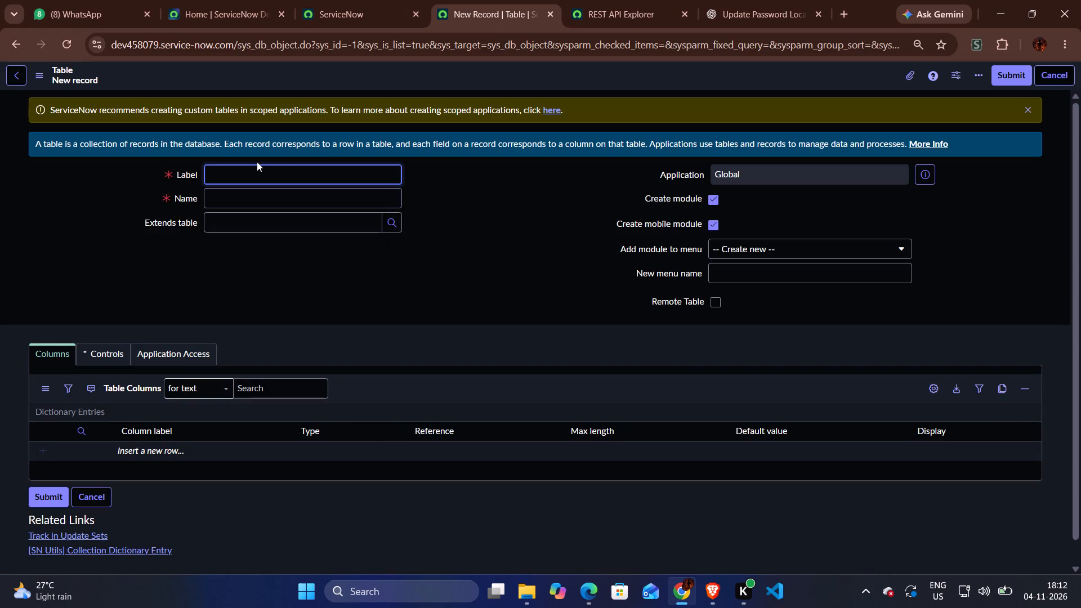
pyautogui.write('import')
pyautogui.hotkey('alt', 'Tab')
pyautogui.hotkey('alt', 'Tab')
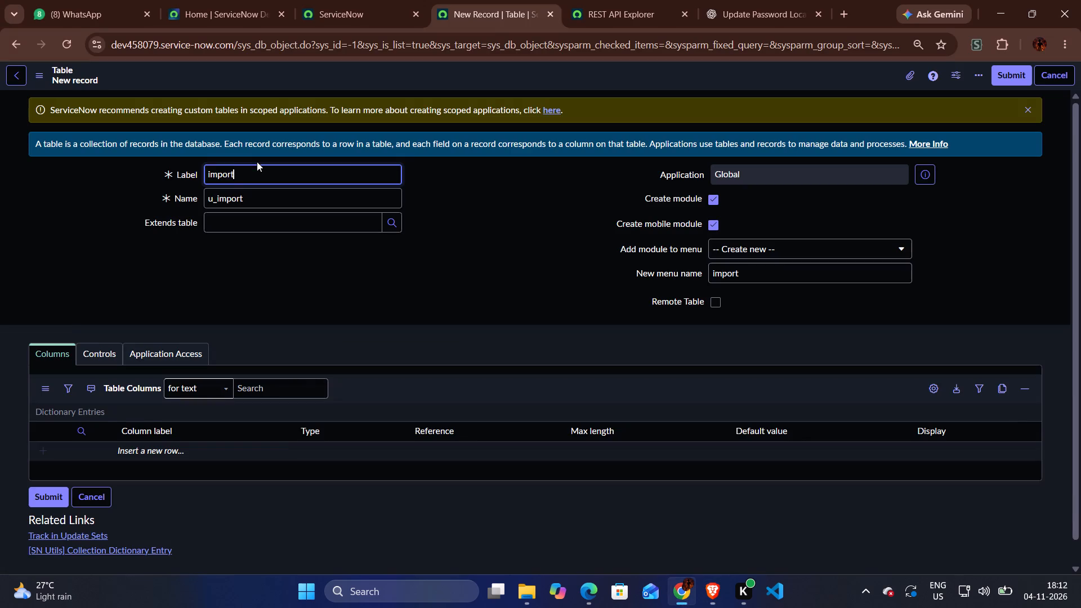
pyautogui.press('space')
pyautogui.write('incidents')
# Set the new table to extend Import Set Row (sys_import_set_row).
pyautogui.click(245, 231)
pyautogui.hotkey('alt', 'Tab')
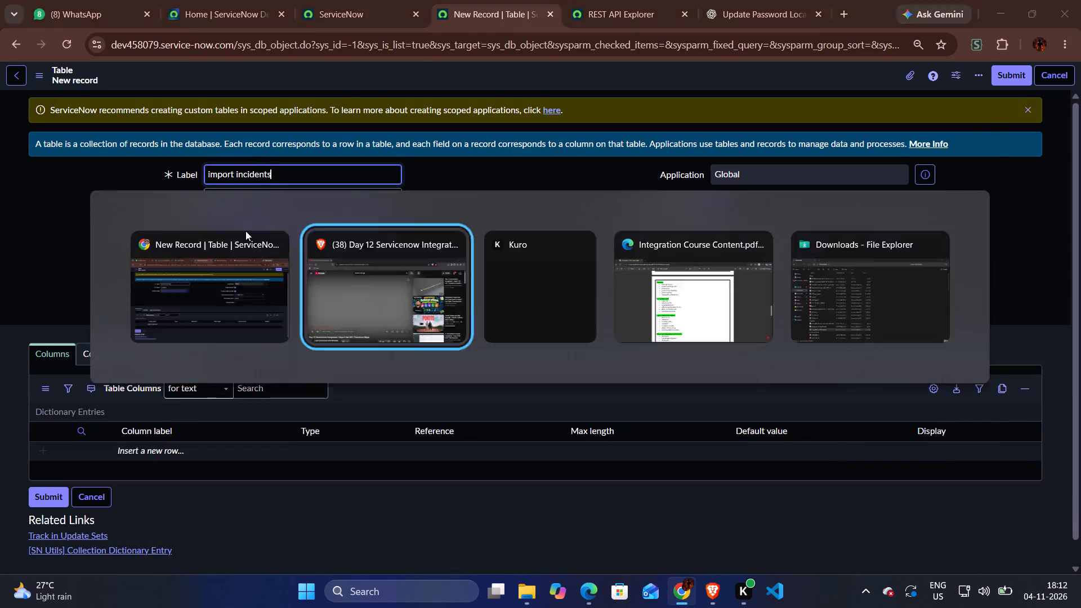
pyautogui.hotkey('alt', 'Tab')
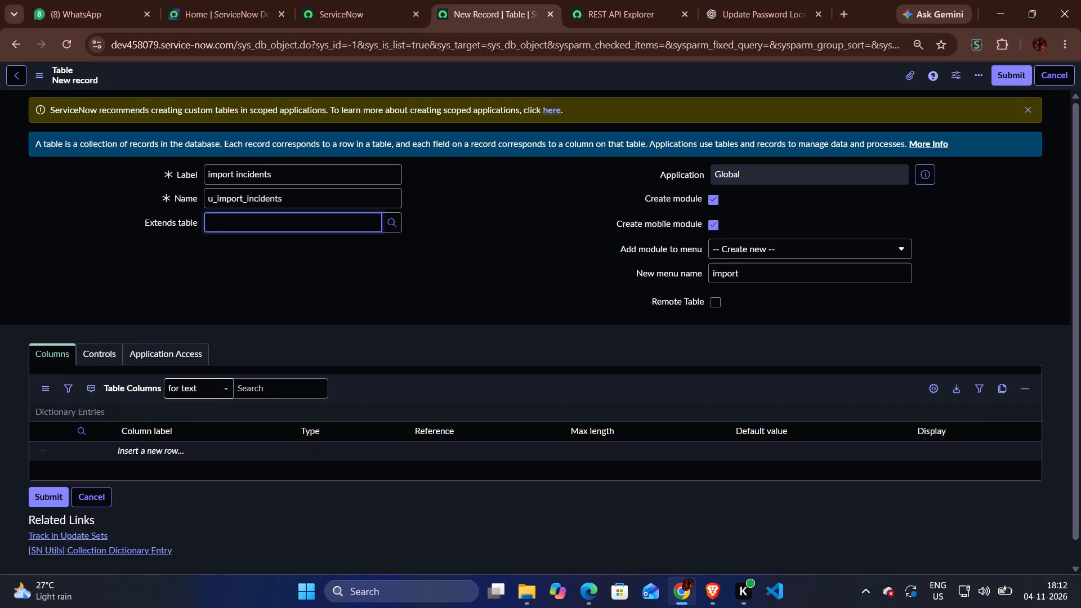
pyautogui.write('import set ri')
pyautogui.press('BackSpace')
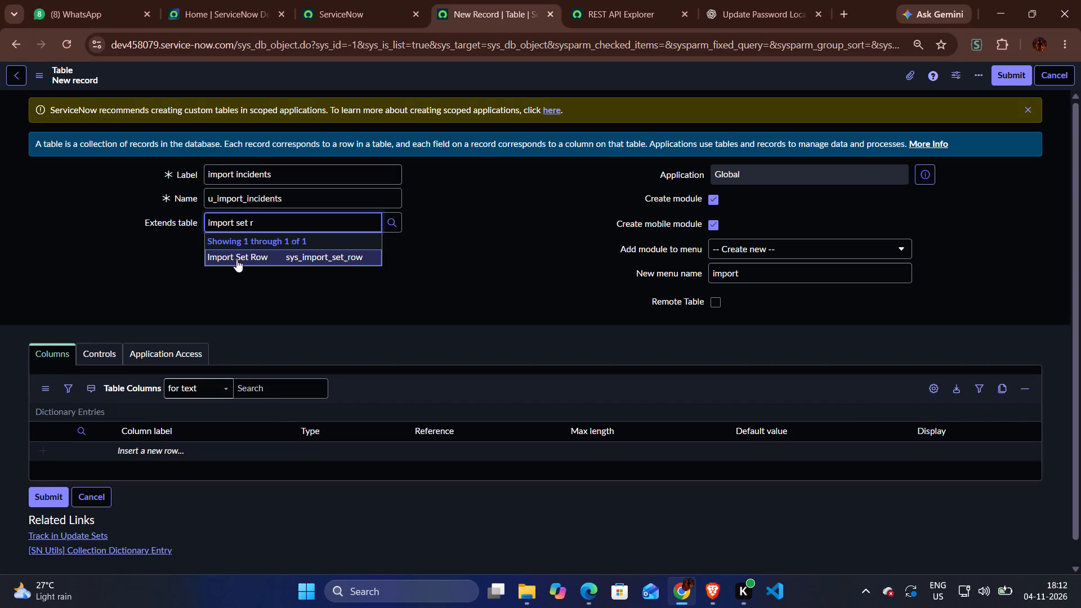
pyautogui.click(236, 260)
# Switch to the tutorial video and rewind it to rewatch the part about choosing the table to extend.
pyautogui.hotkey('alt', 'Tab')
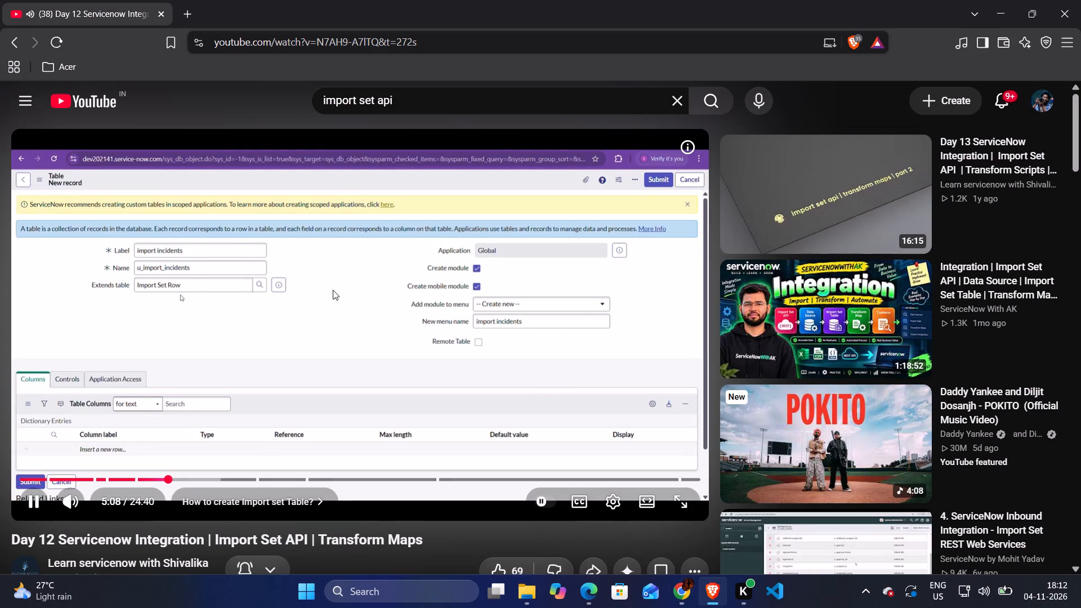
pyautogui.press('Left')
pyautogui.press('Left')
pyautogui.press('Left')
pyautogui.press('Left')
pyautogui.press('Left')
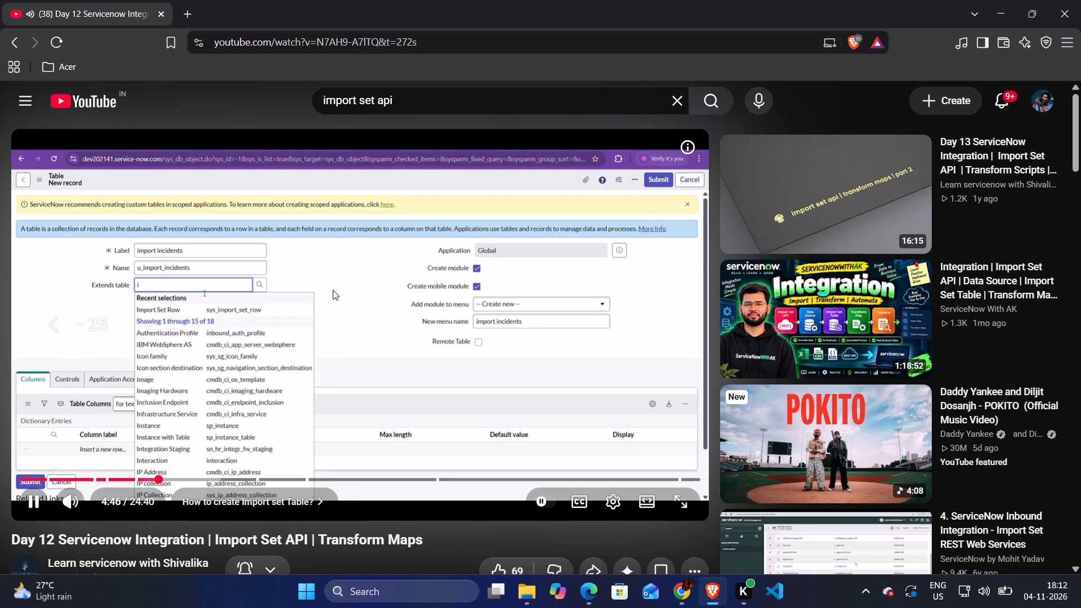
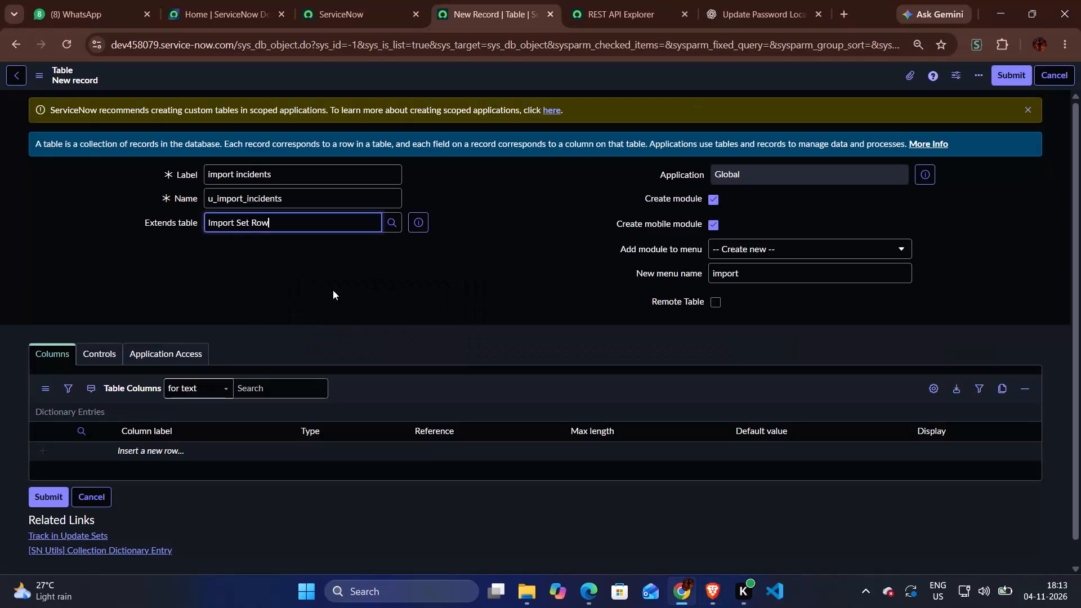
# Save the new "import incidents" table record and stay on its form.
pyautogui.rightClick(485, 70)
pyautogui.click(508, 78)
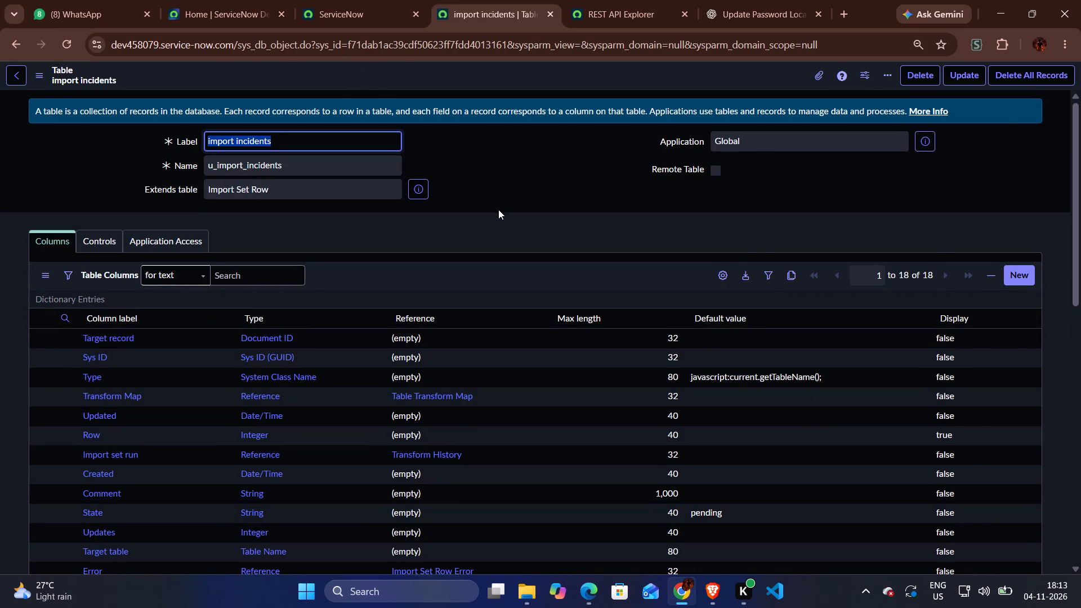
# Switch to the tutorial video and rewind it to review what follows after the import incidents table is saved.
pyautogui.hotkey('alt', 'Tab')
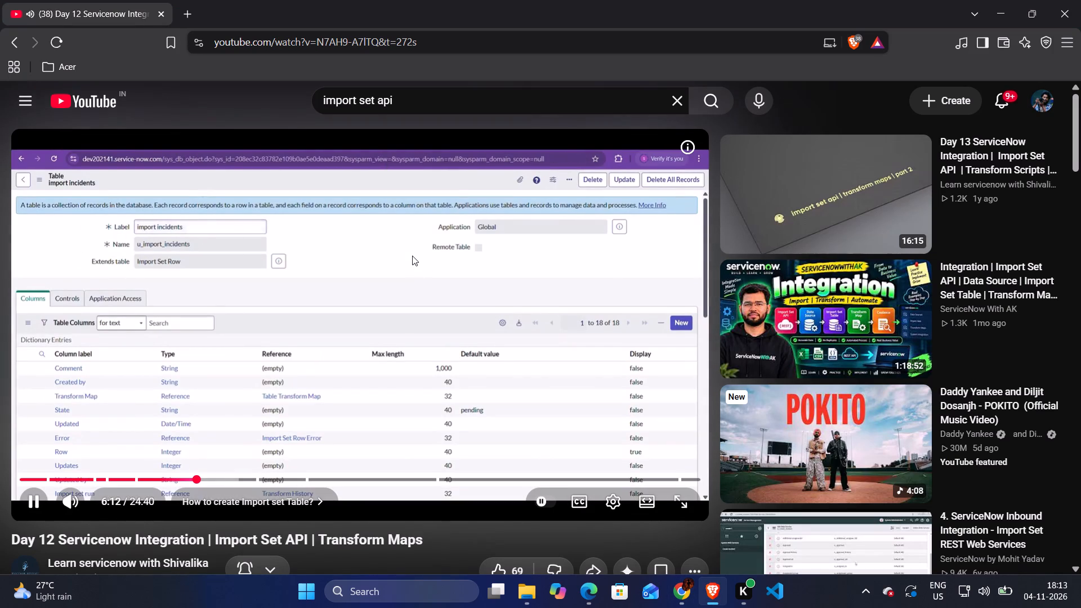
pyautogui.press('Left')
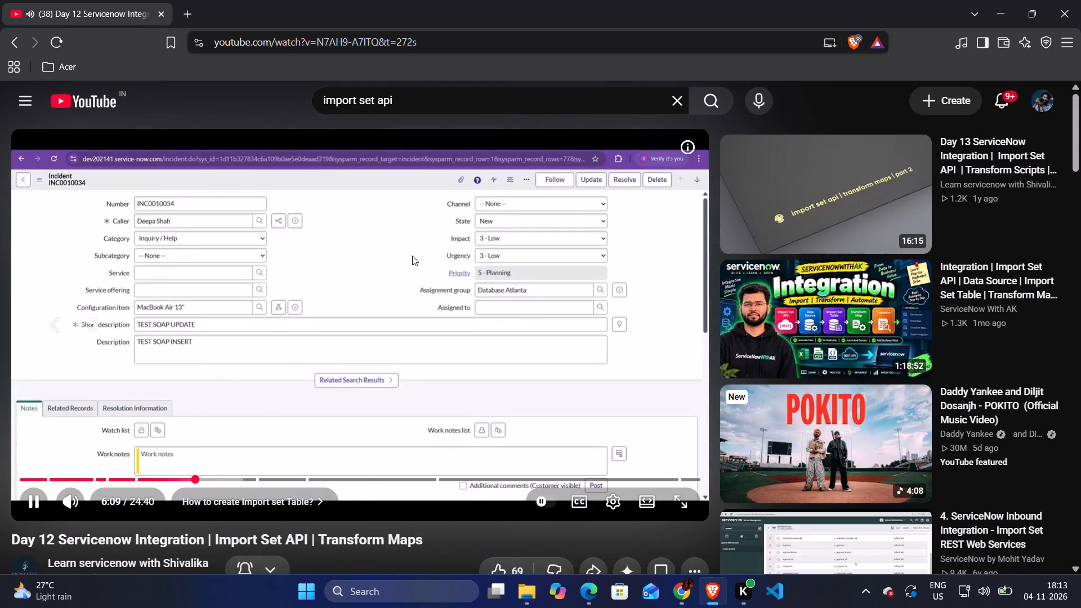
pyautogui.press('Left')
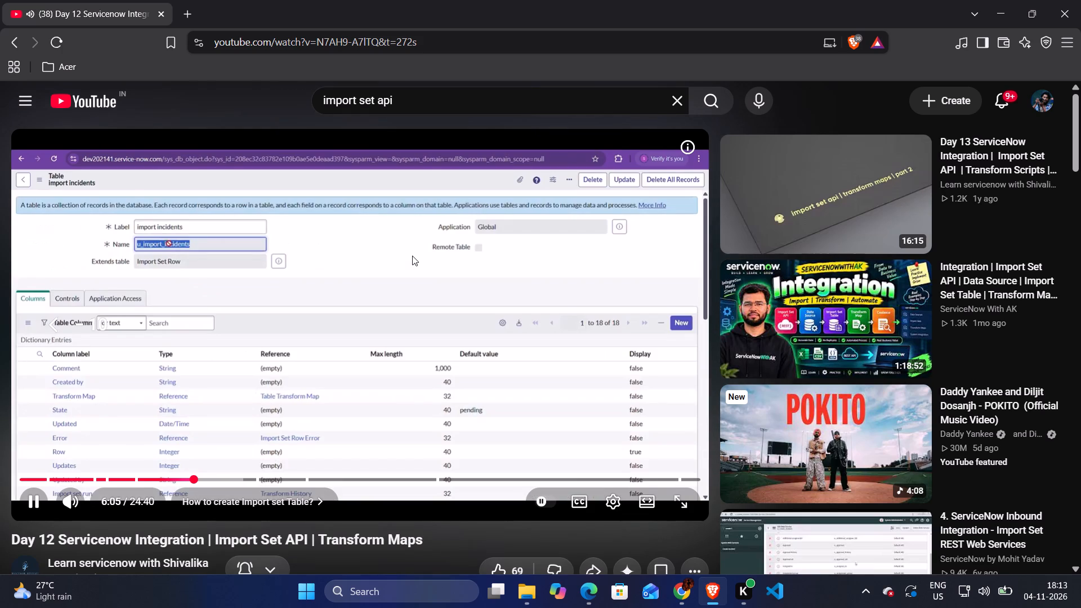
pyautogui.press('Left')
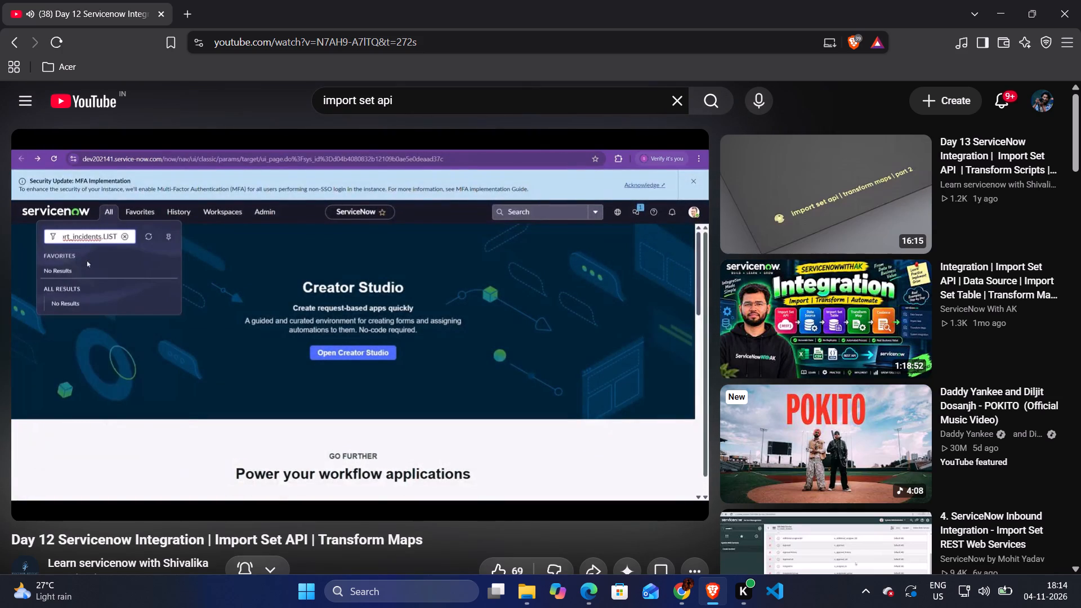
# Return to the ServiceNow home page in Chrome and open the All navigator with its filter cleared.
pyautogui.hotkey('alt', 'Tab')
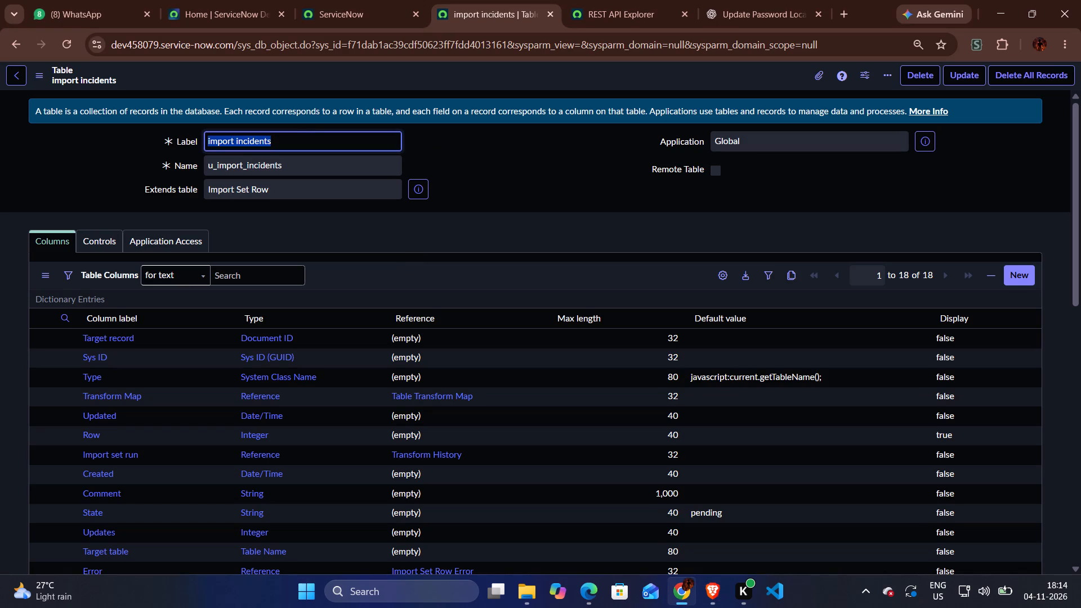
pyautogui.click(321, 7)
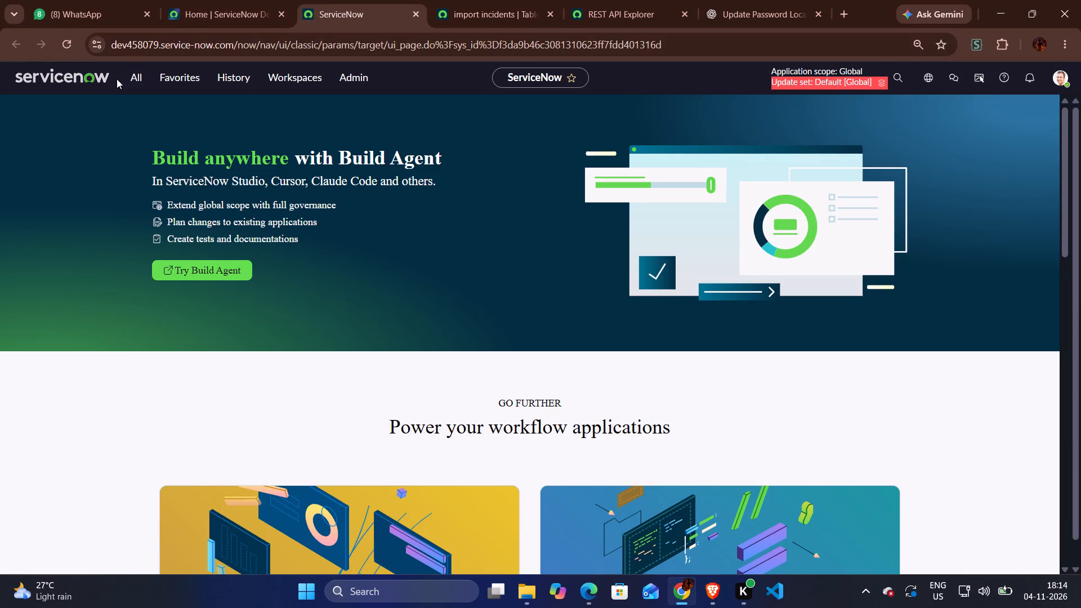
pyautogui.click(117, 79)
pyautogui.click(126, 78)
pyautogui.press('BackSpace')
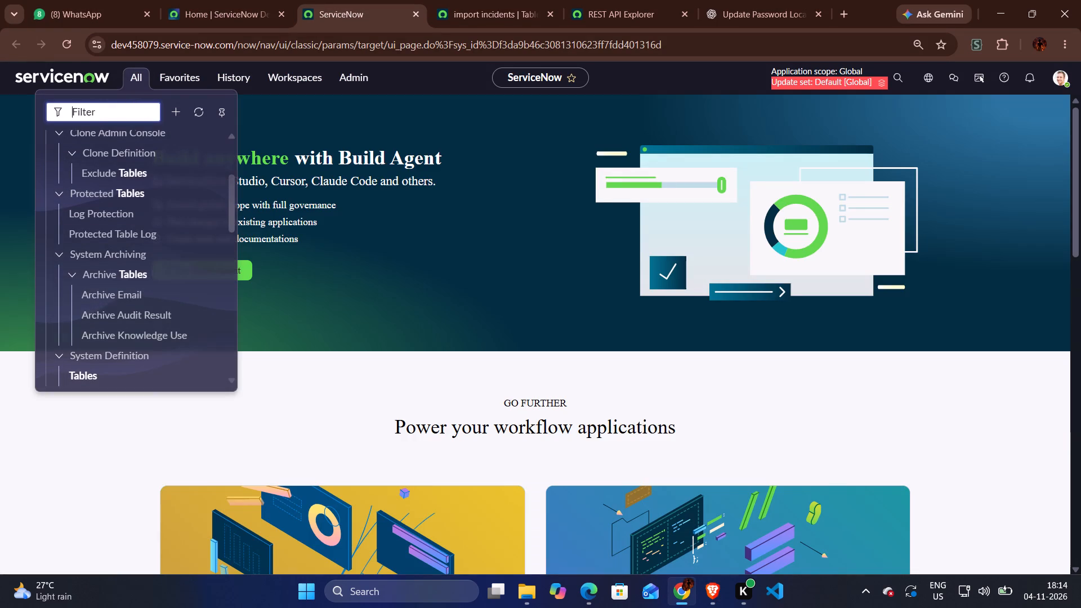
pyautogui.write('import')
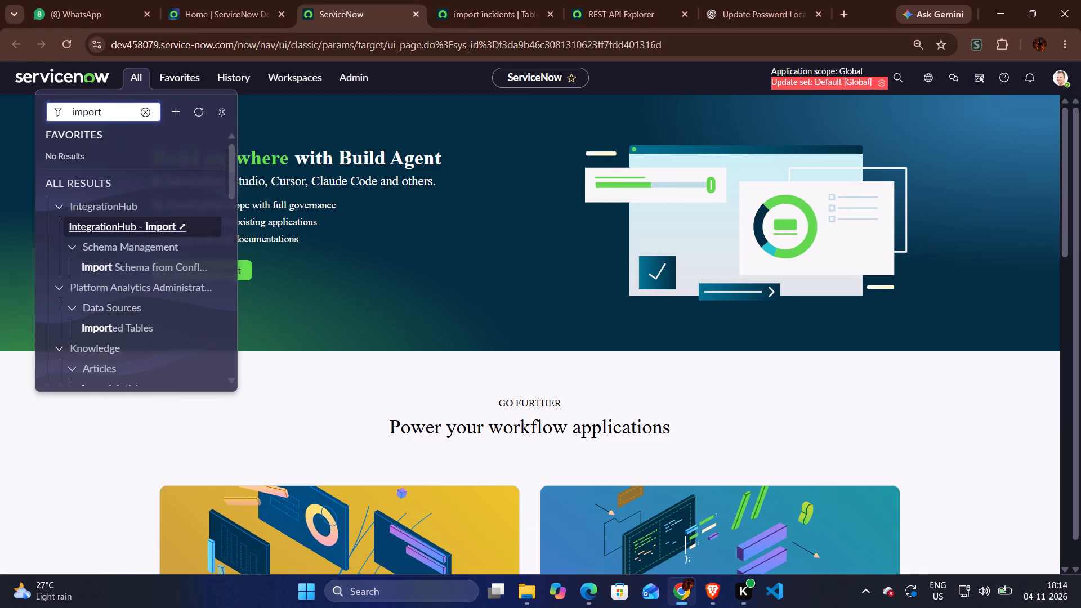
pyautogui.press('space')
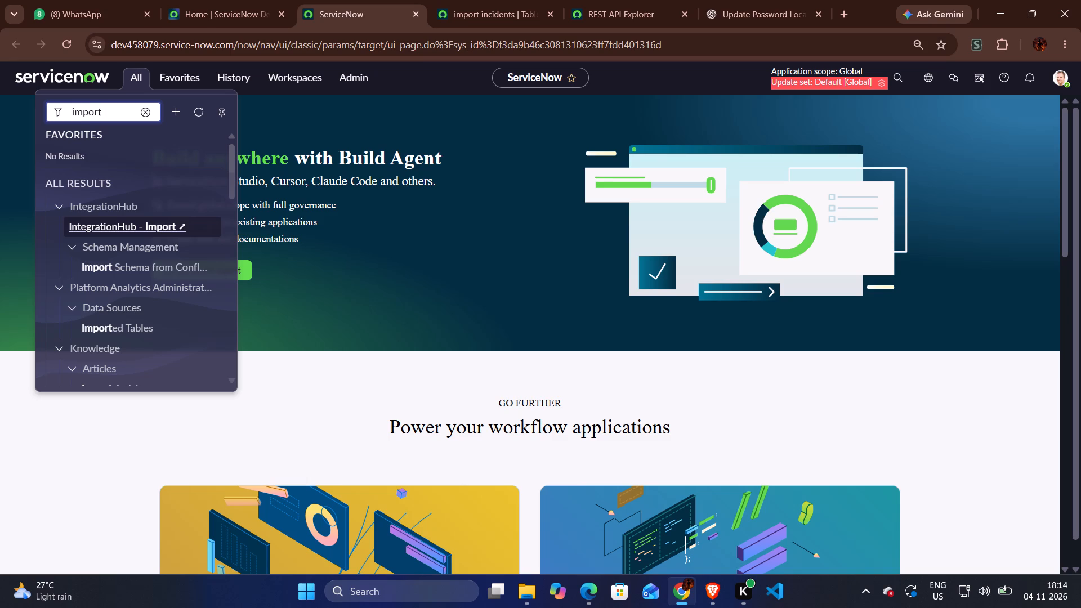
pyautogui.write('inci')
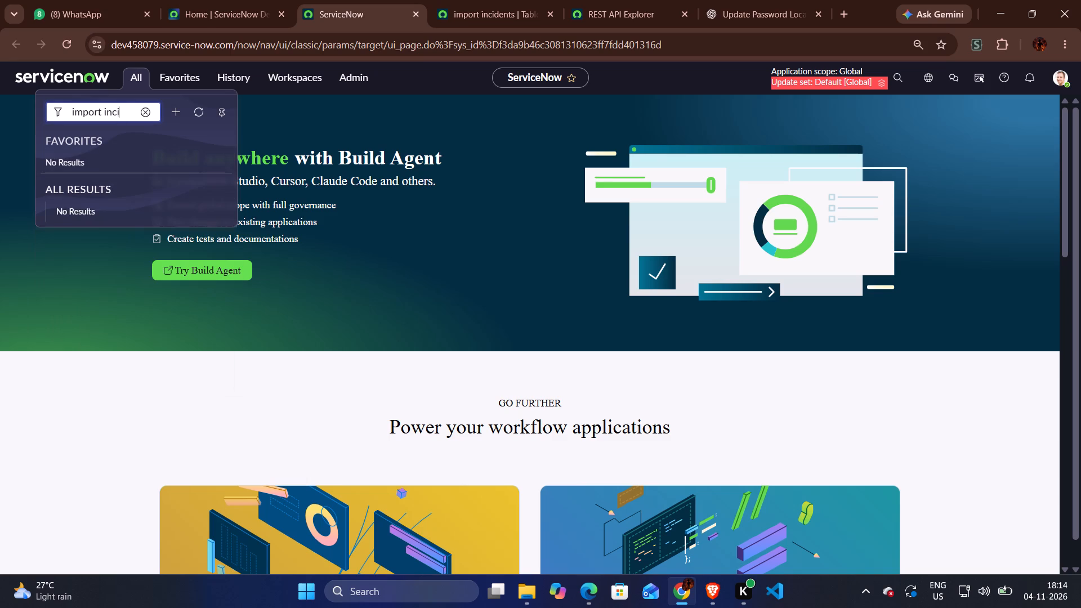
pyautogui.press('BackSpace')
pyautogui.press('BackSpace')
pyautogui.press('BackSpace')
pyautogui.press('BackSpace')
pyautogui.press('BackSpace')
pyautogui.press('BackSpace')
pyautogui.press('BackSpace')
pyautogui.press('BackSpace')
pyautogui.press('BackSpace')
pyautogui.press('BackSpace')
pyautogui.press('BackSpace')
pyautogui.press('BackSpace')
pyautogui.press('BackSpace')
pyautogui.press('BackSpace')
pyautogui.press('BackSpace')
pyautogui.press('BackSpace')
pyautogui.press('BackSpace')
# Open the new table's record list by entering u_import_incidents.LIST in the navigator filter.
pyautogui.write('u_im')
pyautogui.write('port')
pyautogui.write('_incidents')
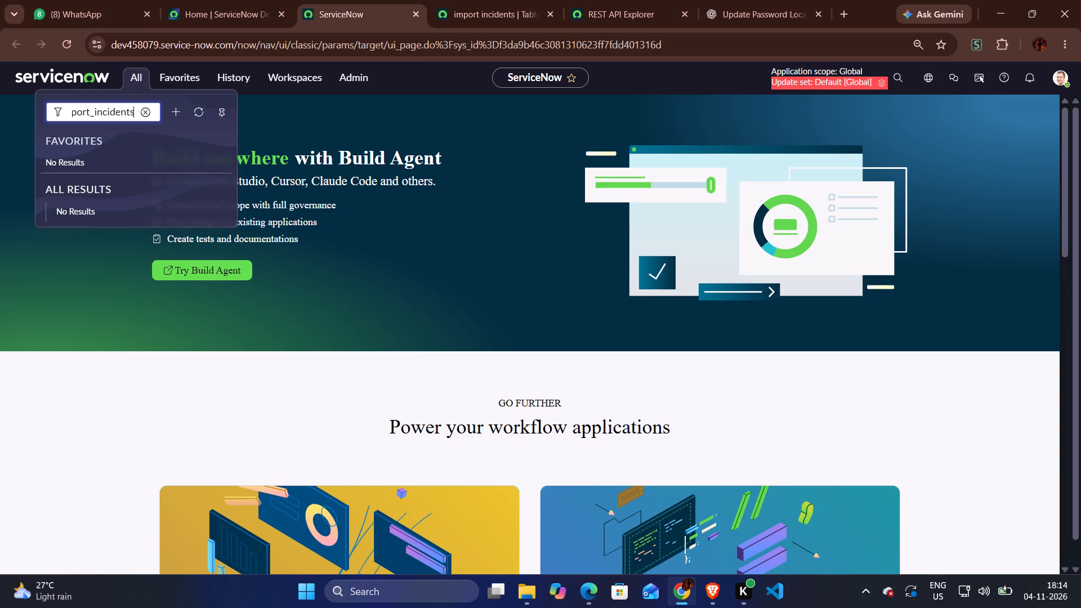
pyautogui.press('.')
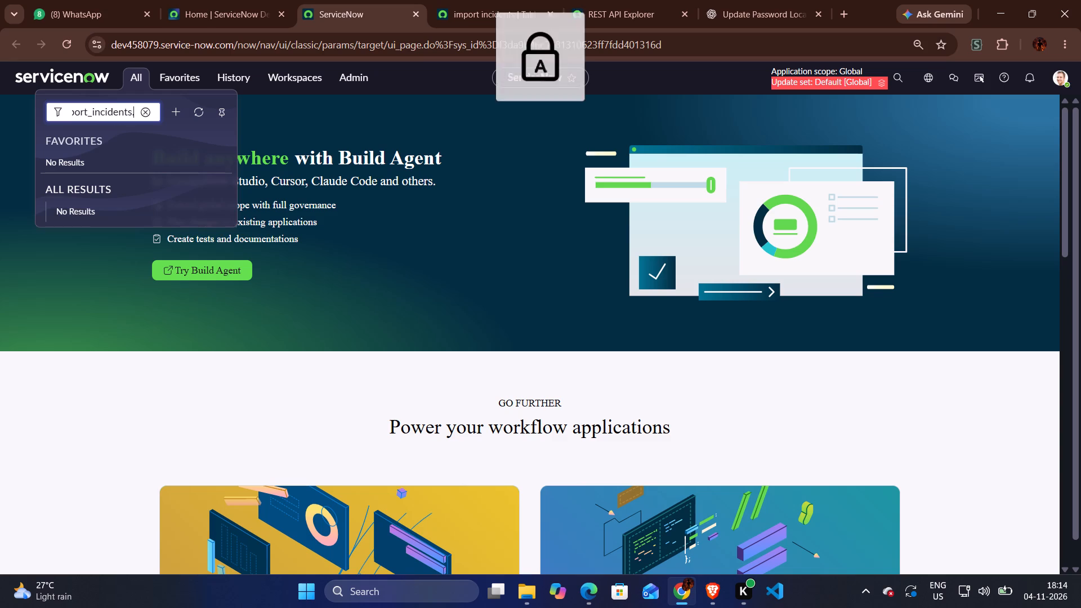
pyautogui.write('LO')
pyautogui.press('BackSpace')
pyautogui.write('IST')
pyautogui.press('Return')
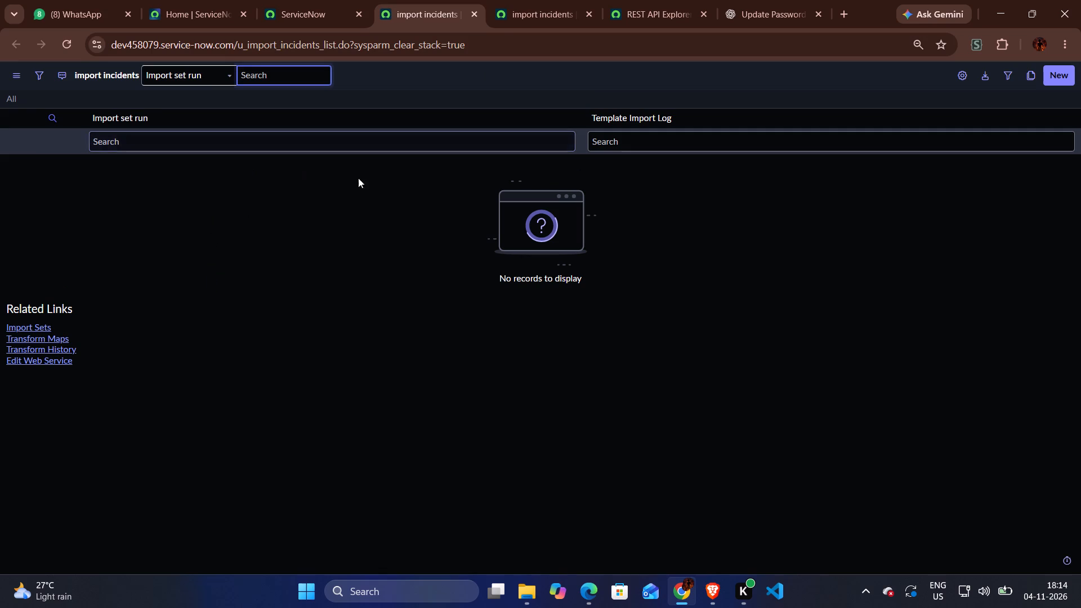
# Personalize the import incidents list to show all available columns, from Comment through Updates, alongside the existing ones.
pyautogui.click(960, 74)
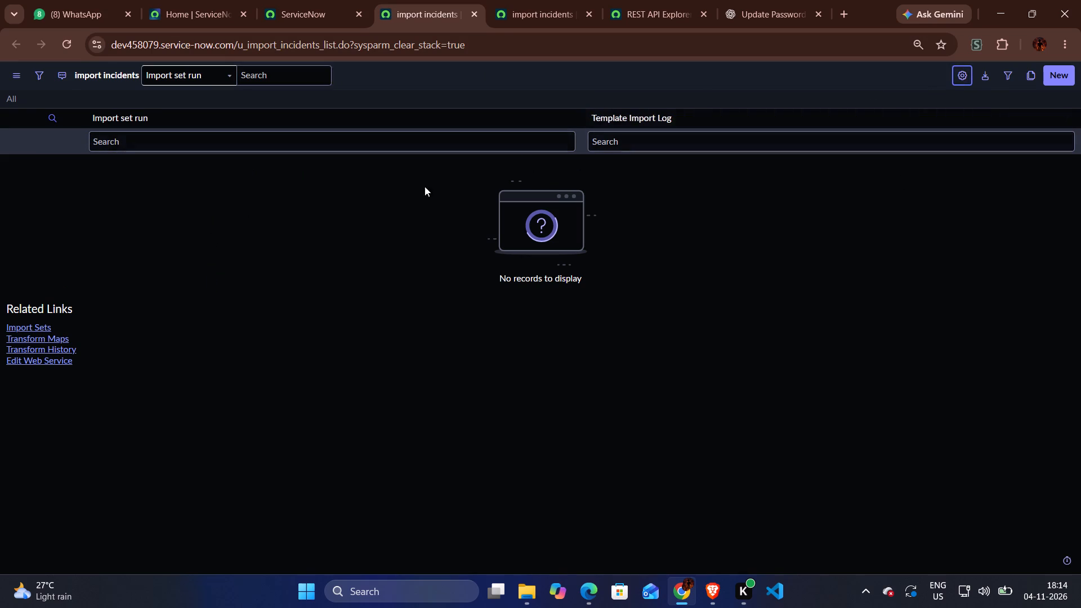
pyautogui.scroll(-6, 172, 271)
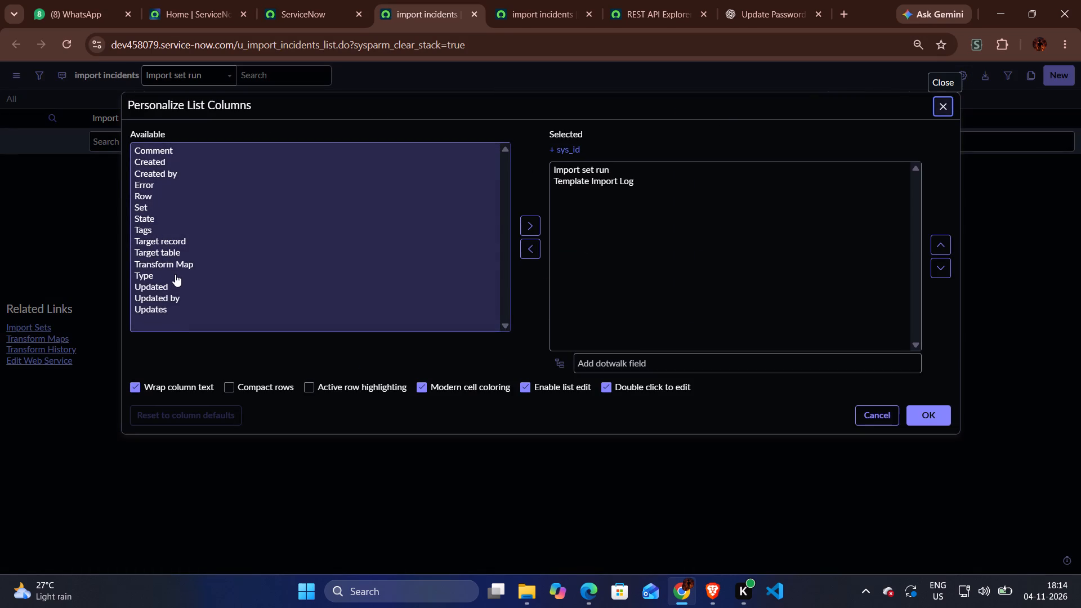
pyautogui.moveTo(168, 312); pyautogui.dragTo(147, 162)
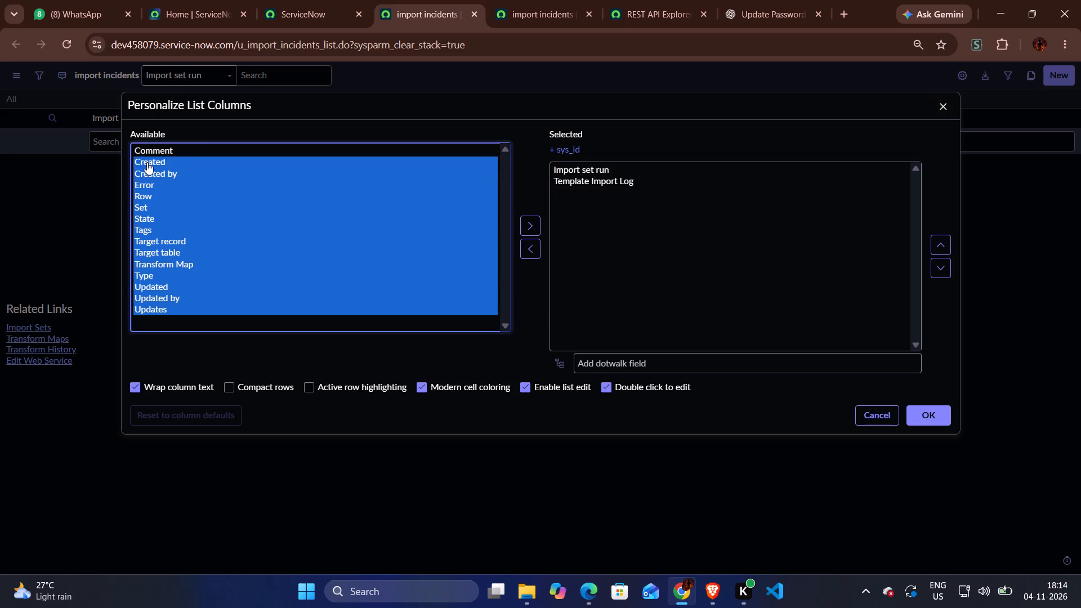
pyautogui.moveTo(147, 162); pyautogui.dragTo(135, 142)
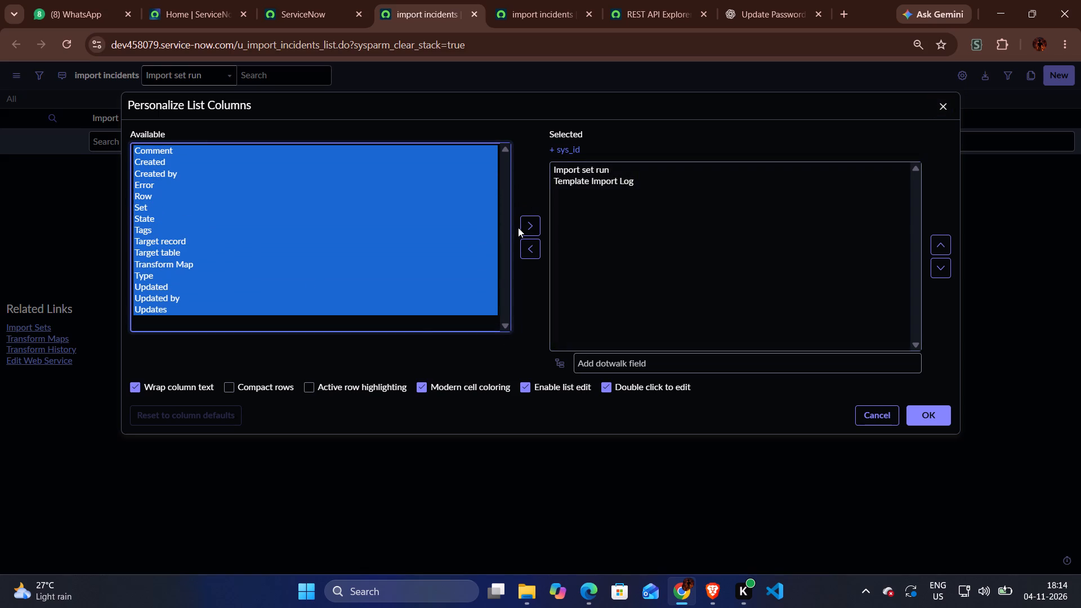
pyautogui.click(534, 225)
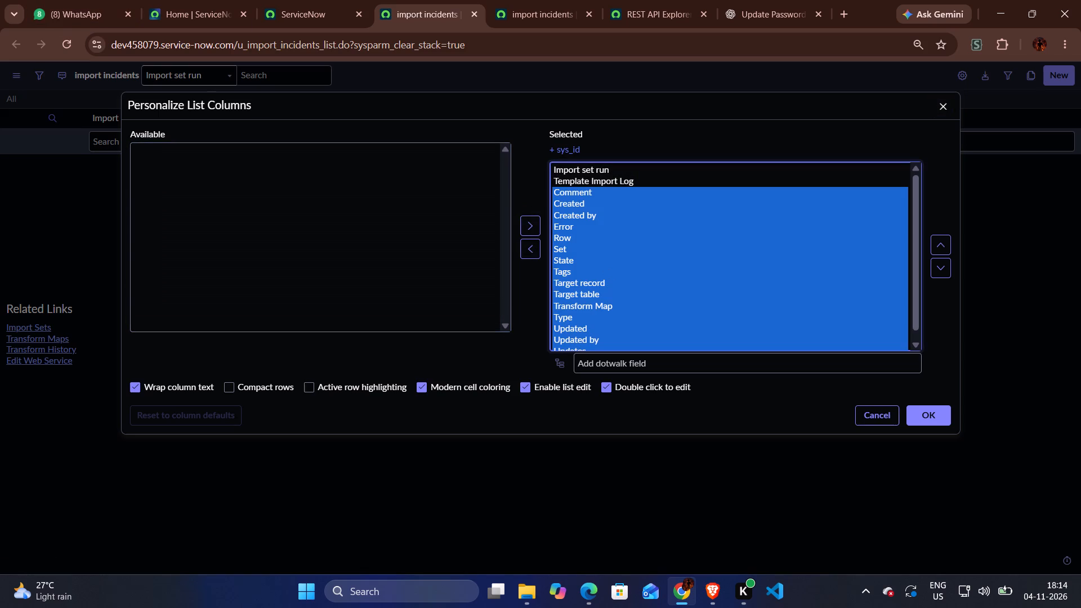
pyautogui.click(935, 410)
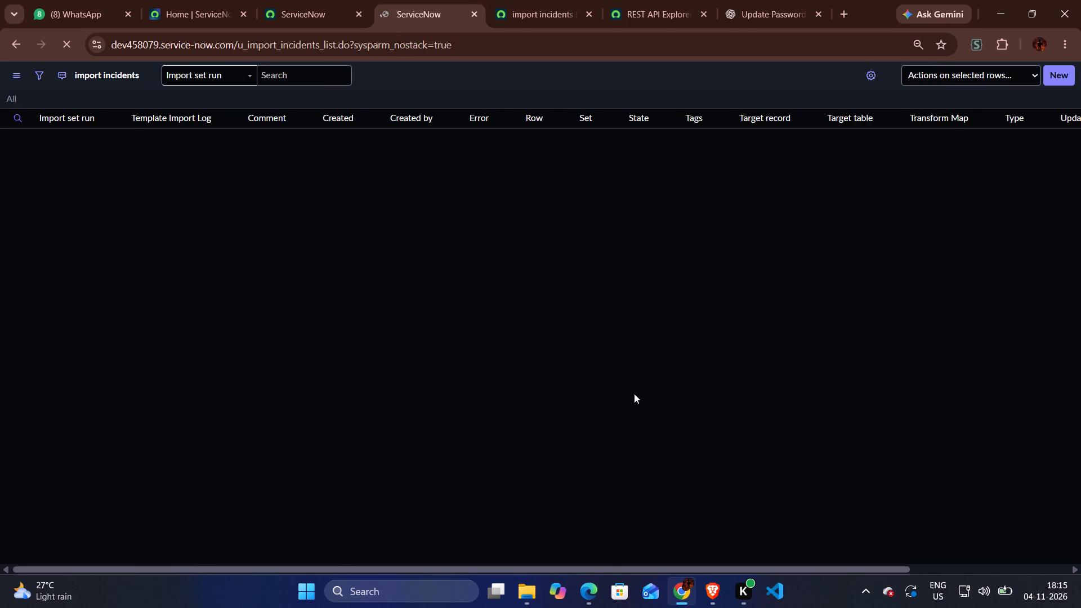
# Switch to the tutorial video and rewind it to rewatch the part about finding u_import_incidents in the Tables list.
pyautogui.hotkey('alt', 'Tab')
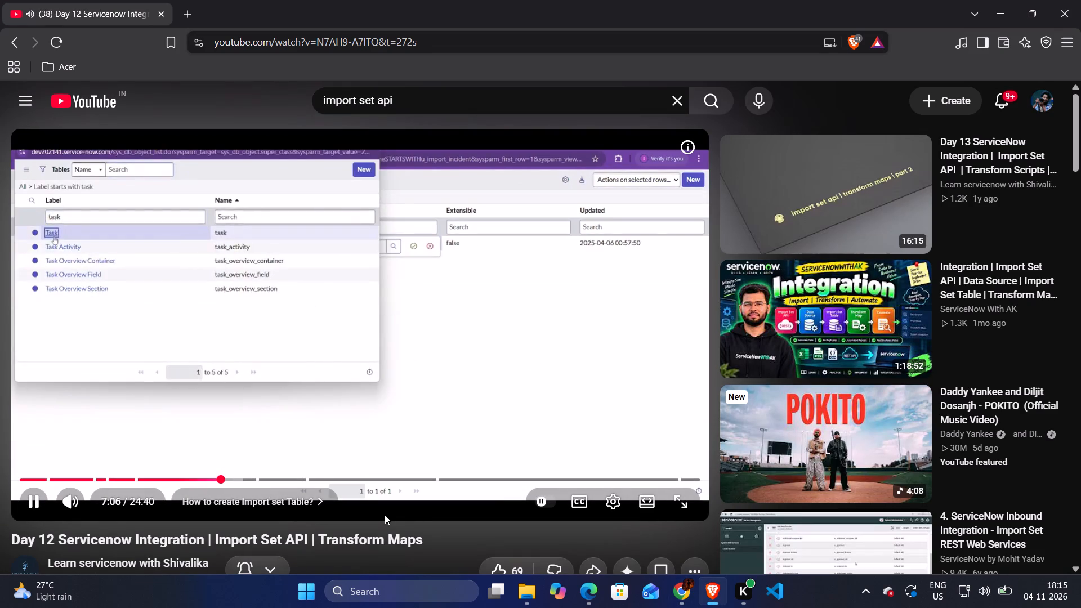
pyautogui.click(385, 515)
pyautogui.press('Left')
pyautogui.press('Left')
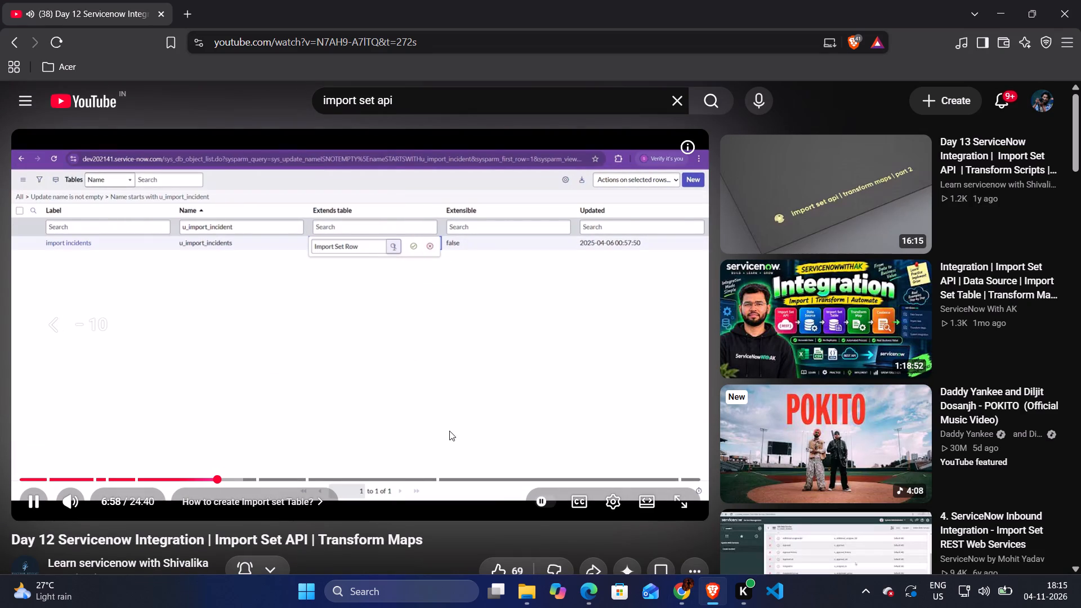
pyautogui.press('Left')
pyautogui.press('Left')
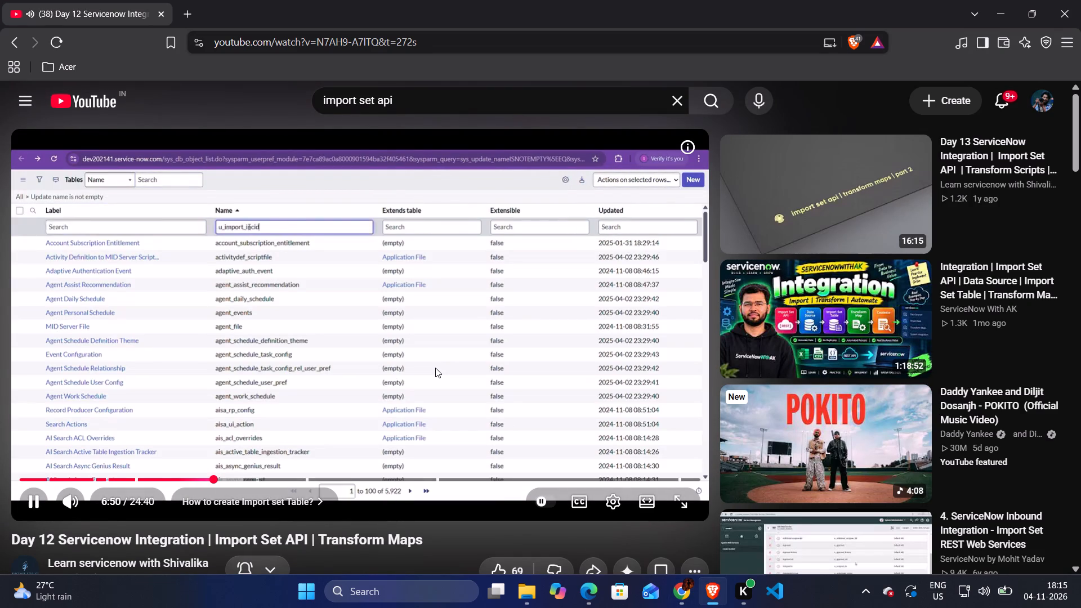
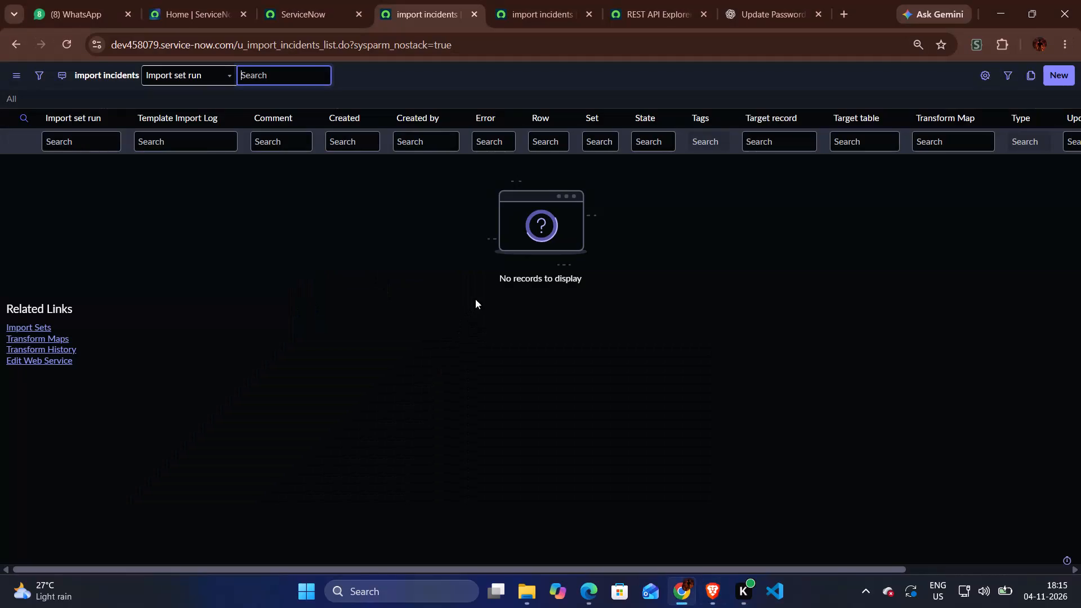
# Remove all selected columns from the import incidents list's personalization and apply the change.
pyautogui.click(992, 69)
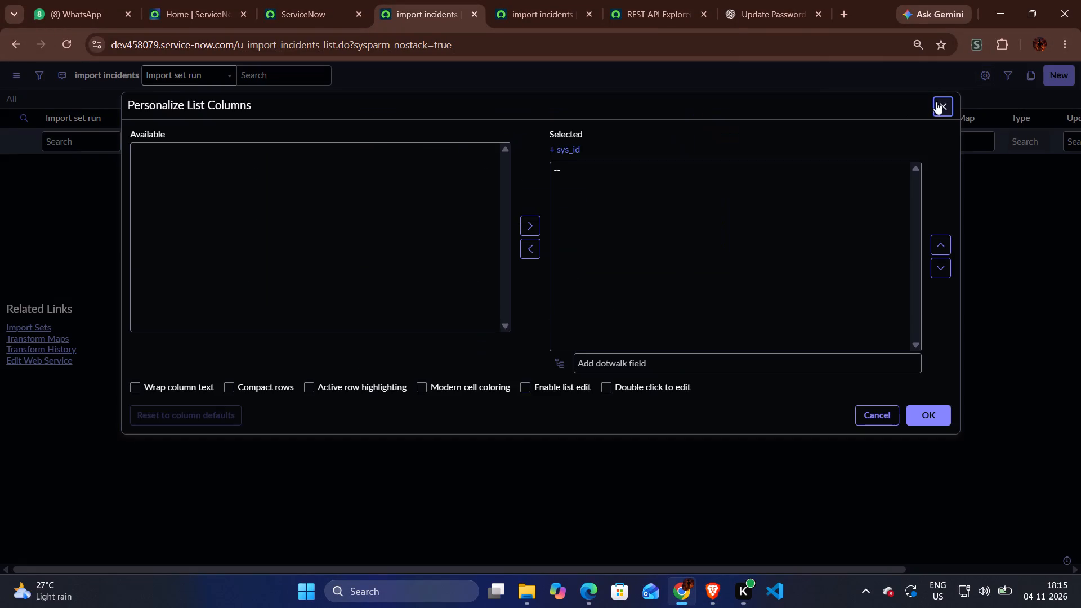
pyautogui.click(583, 263)
pyautogui.hotkey('ctrl', 'a')
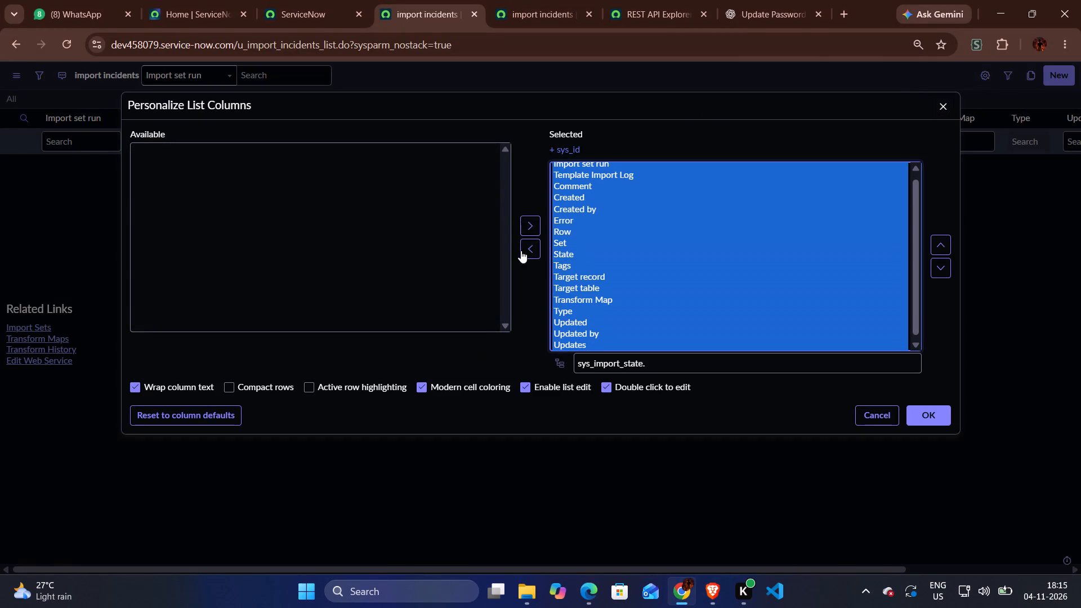
pyautogui.click(526, 256)
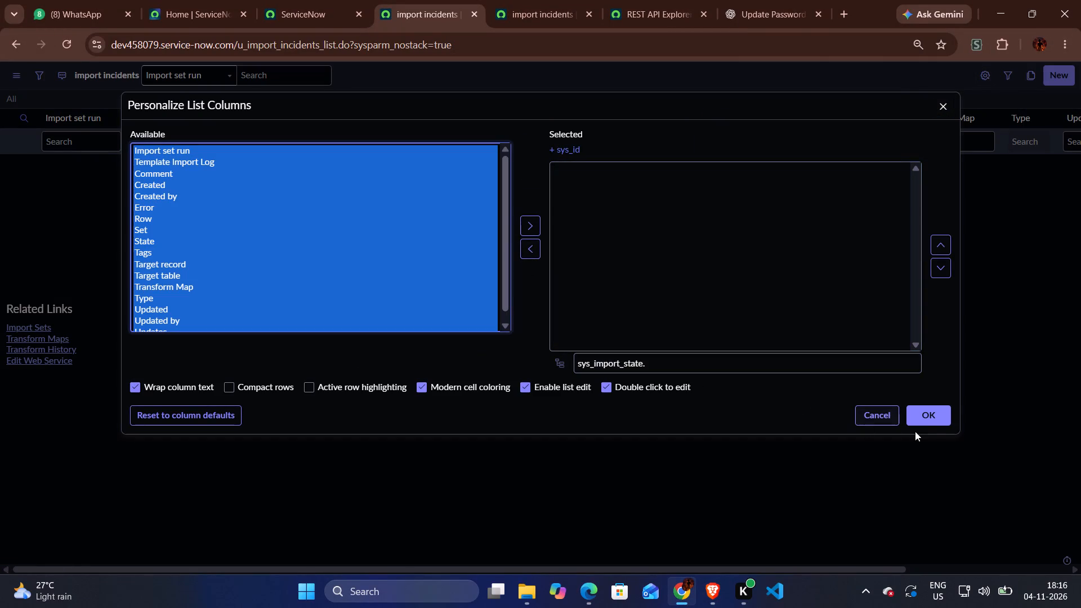
pyautogui.click(928, 415)
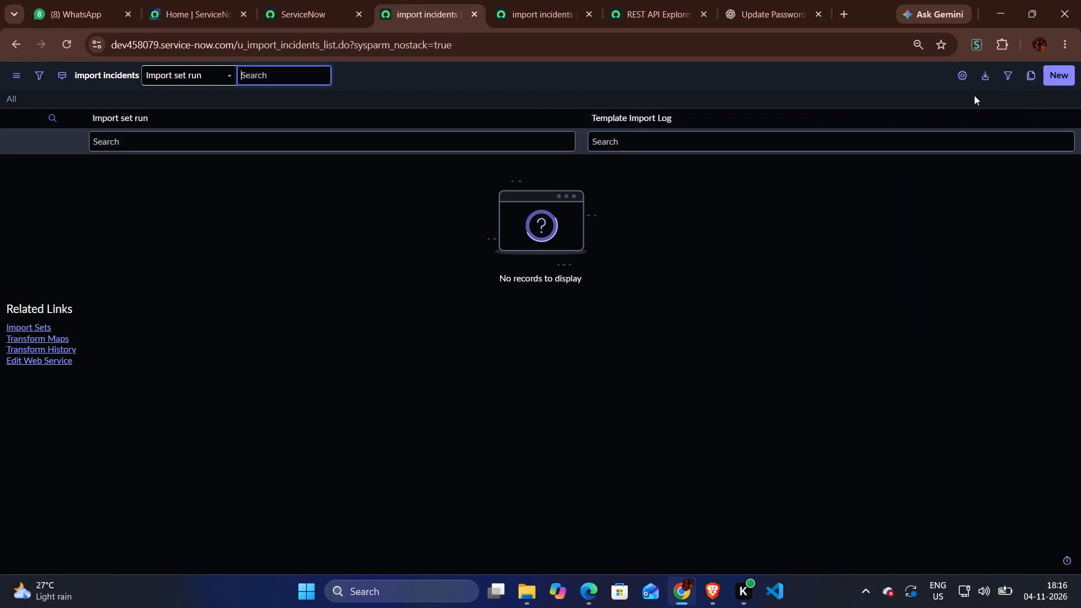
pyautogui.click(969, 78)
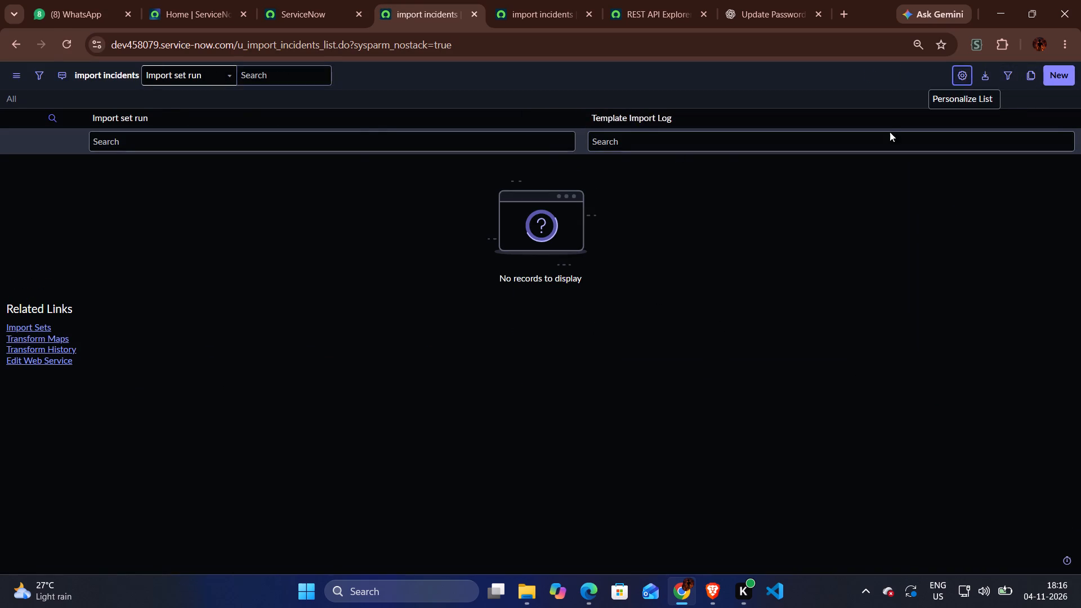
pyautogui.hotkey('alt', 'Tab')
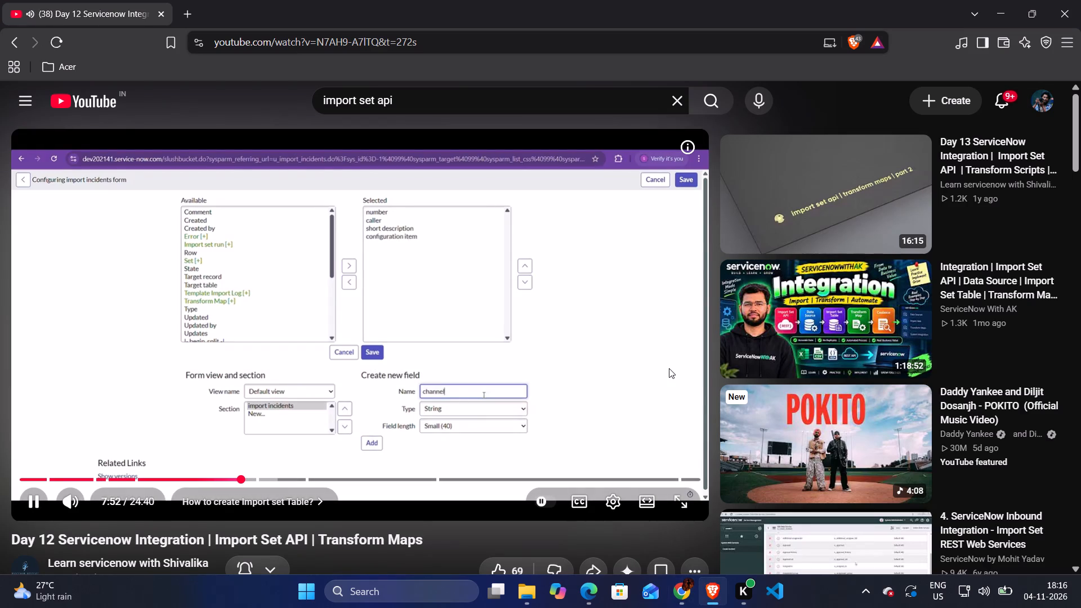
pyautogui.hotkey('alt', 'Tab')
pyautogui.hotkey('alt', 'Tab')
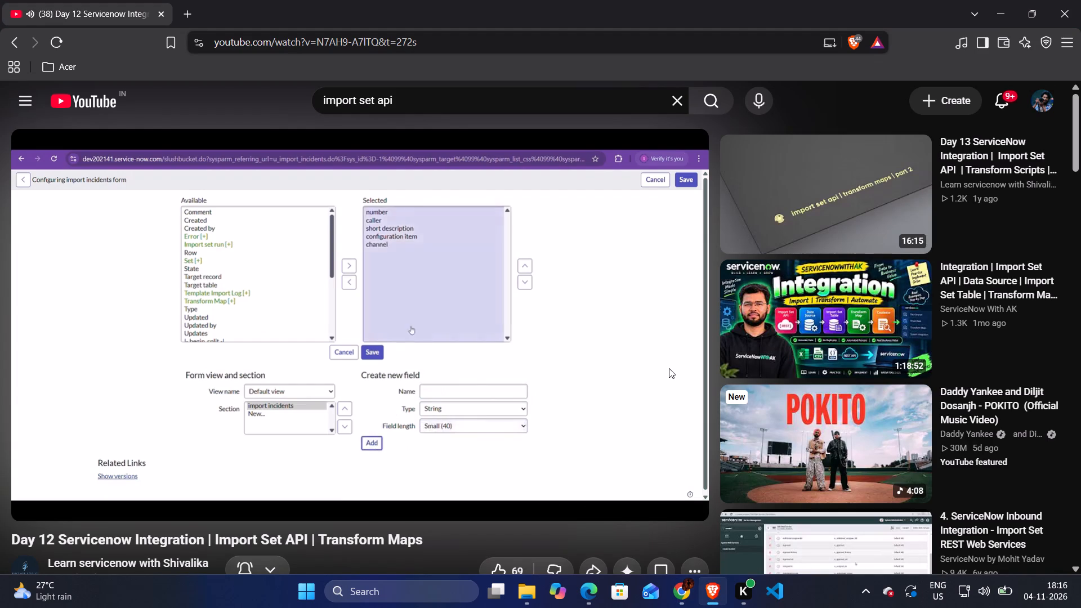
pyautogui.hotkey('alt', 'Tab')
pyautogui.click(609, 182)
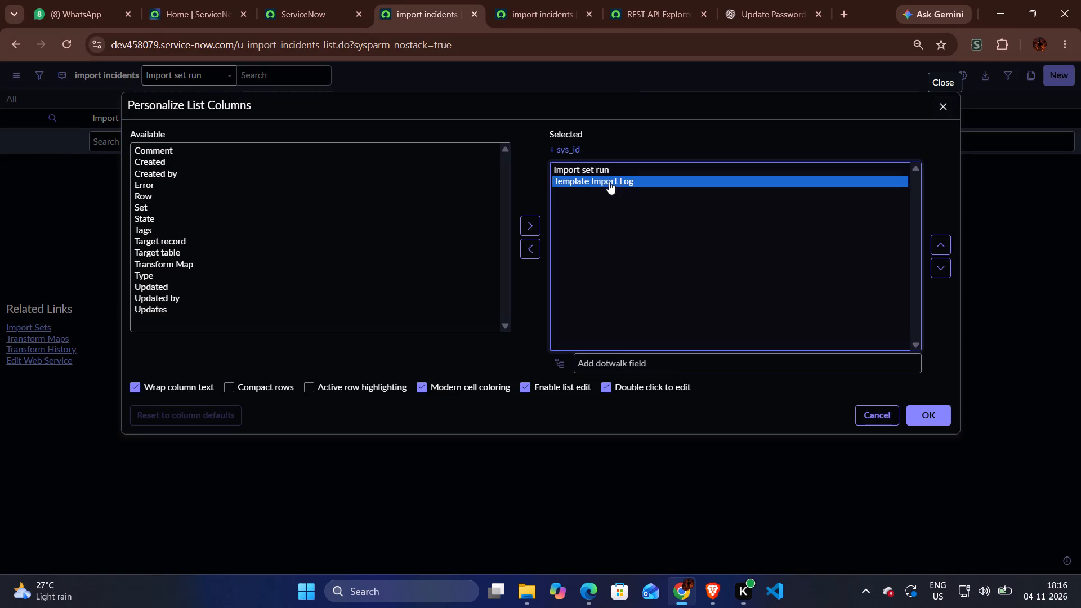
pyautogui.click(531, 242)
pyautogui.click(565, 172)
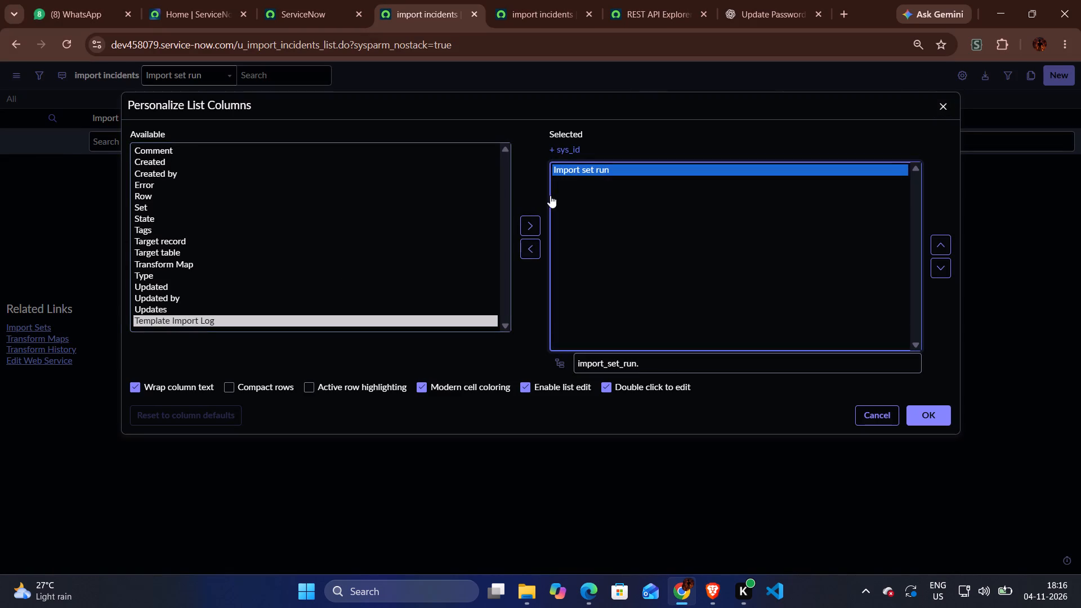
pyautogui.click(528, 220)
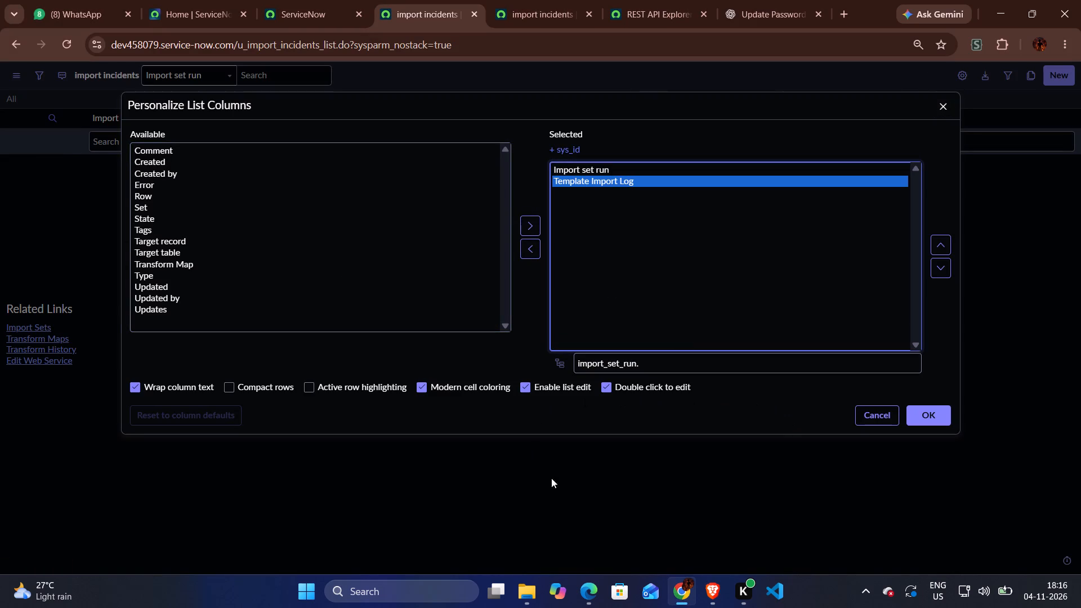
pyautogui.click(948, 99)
# Switch to the tutorial video in Brave, pause it at the import incidents form configuration, and return to Chrome.
pyautogui.hotkey('alt', 'Tab')
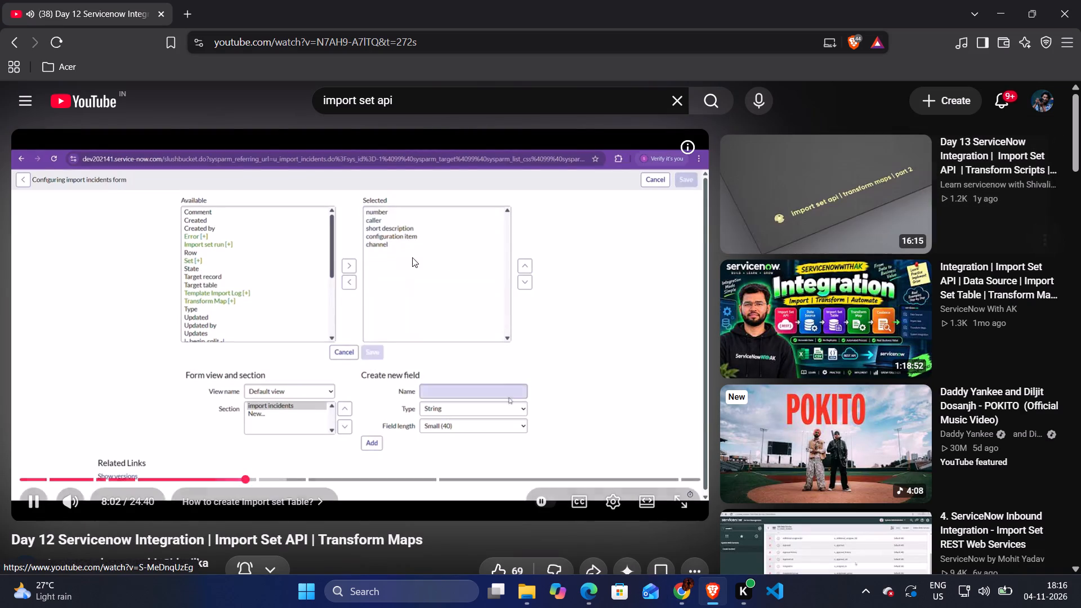
pyautogui.click(279, 288)
pyautogui.hotkey('alt', 'Tab')
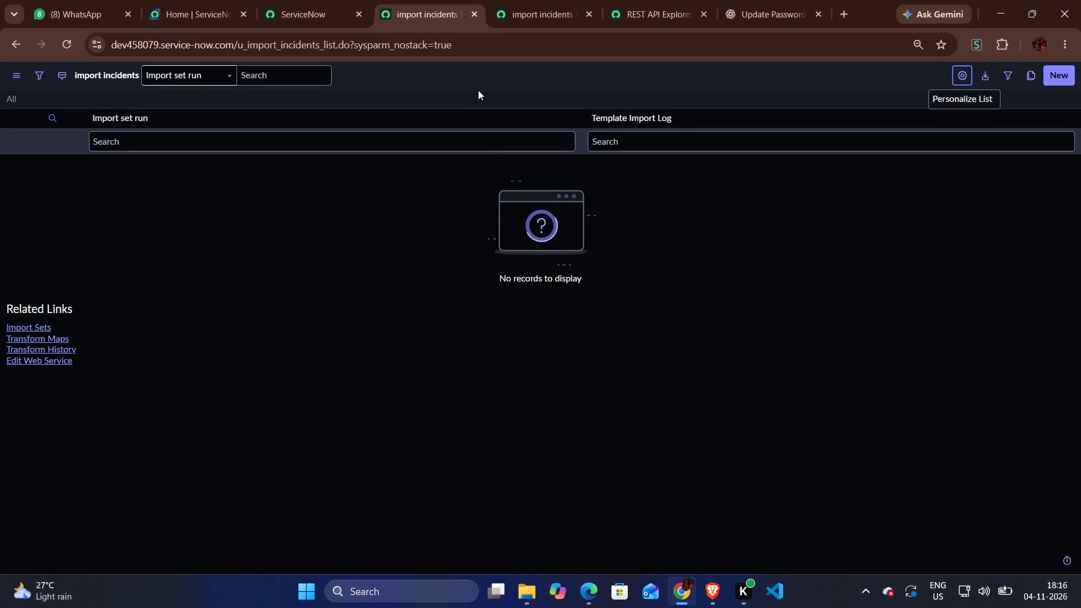
# Start a new import incidents record and open its Form Layout configuration, declining the Form Builder suggestion.
pyautogui.rightClick(481, 88)
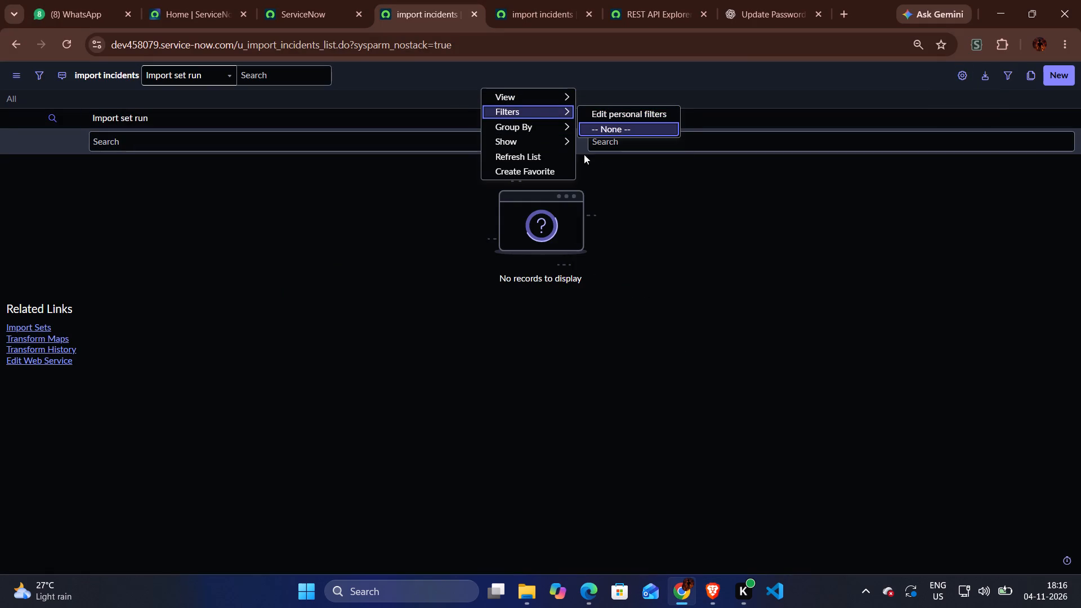
pyautogui.click(607, 245)
pyautogui.click(1065, 71)
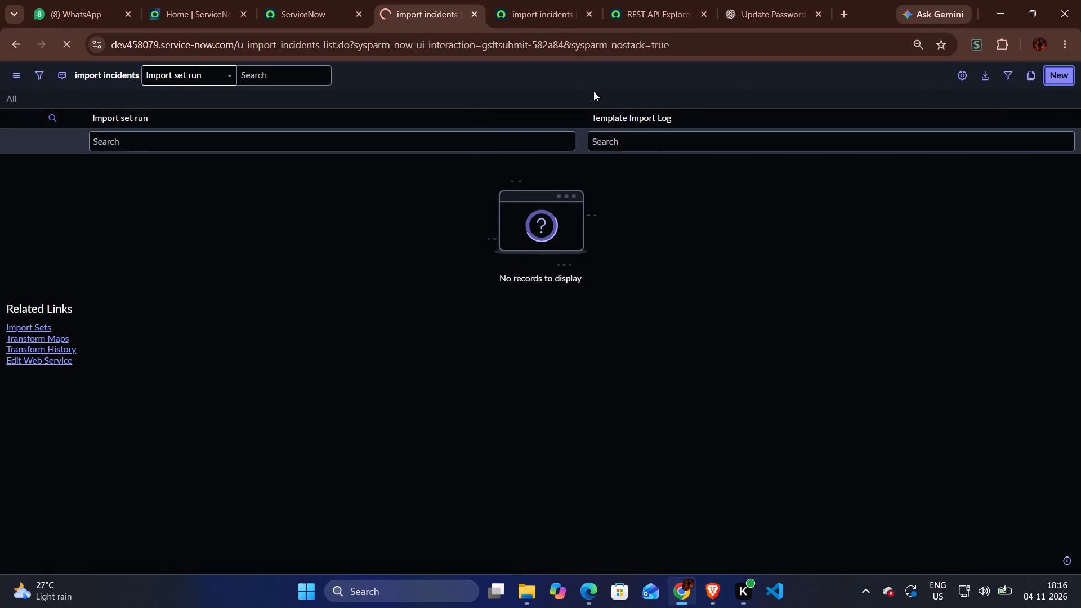
pyautogui.rightClick(480, 89)
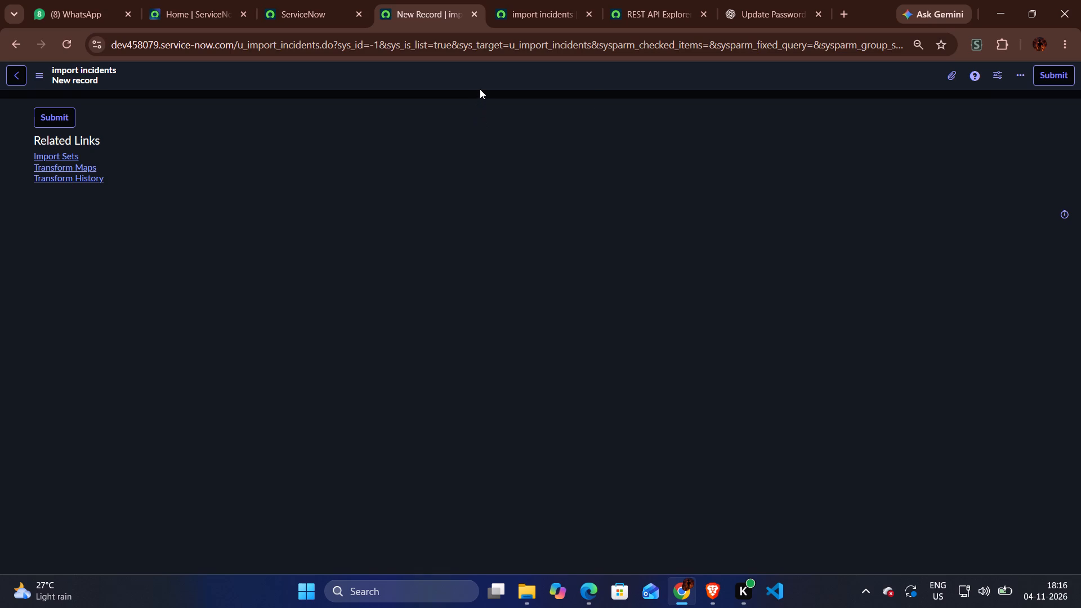
pyautogui.click(512, 130)
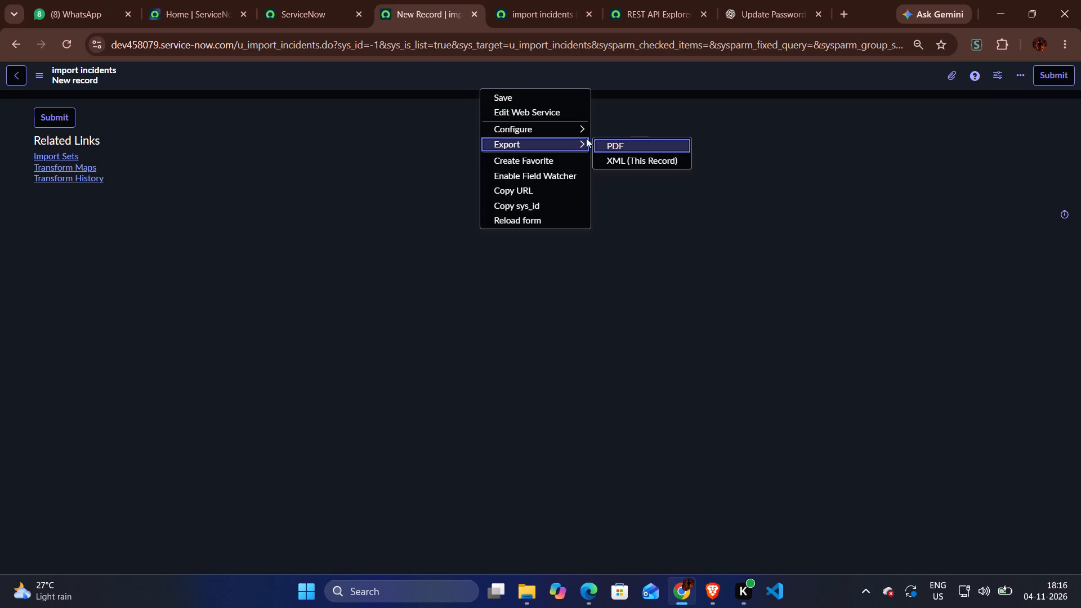
pyautogui.click(531, 125)
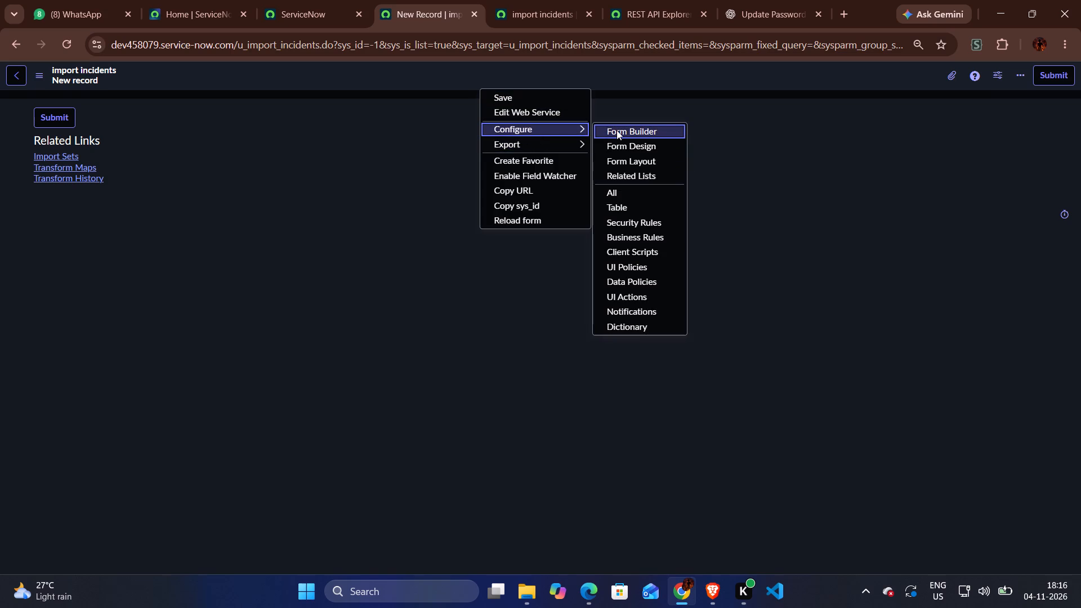
pyautogui.click(637, 166)
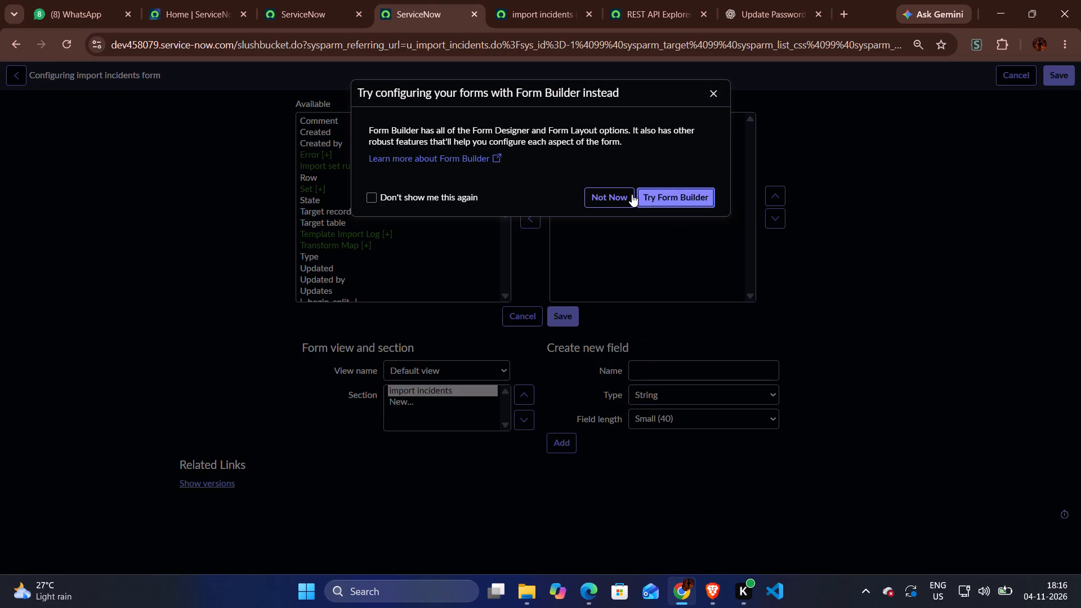
pyautogui.click(629, 194)
# Watch the tutorial's part about saving the form section, pause the video, and return to the form configuration in Chrome.
pyautogui.click(718, 374)
pyautogui.hotkey('alt', 'Tab')
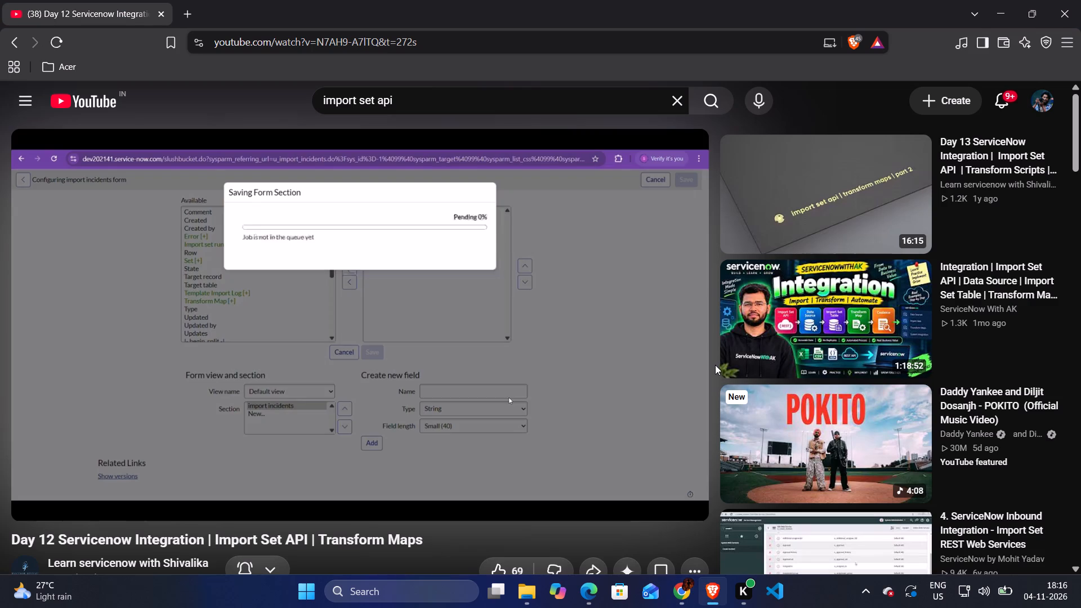
pyautogui.click(485, 238)
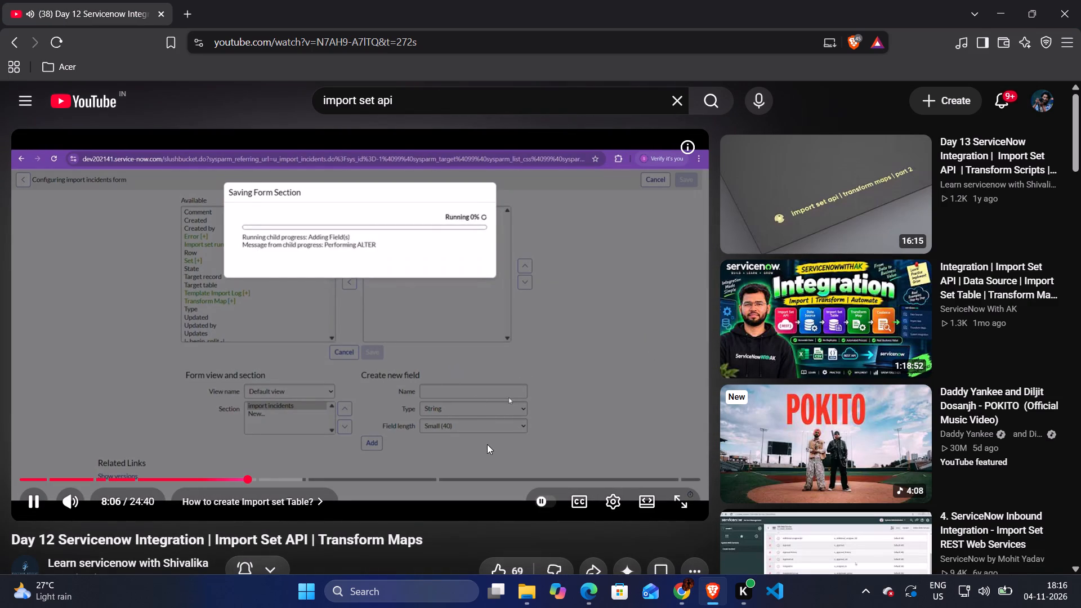
pyautogui.click(466, 324)
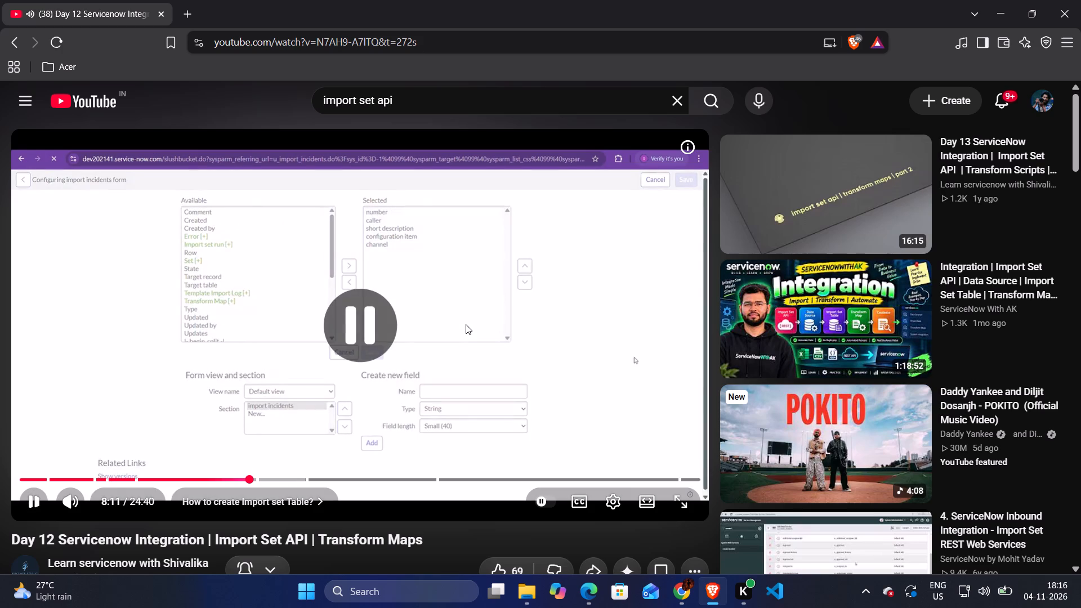
pyautogui.hotkey('alt', 'Tab')
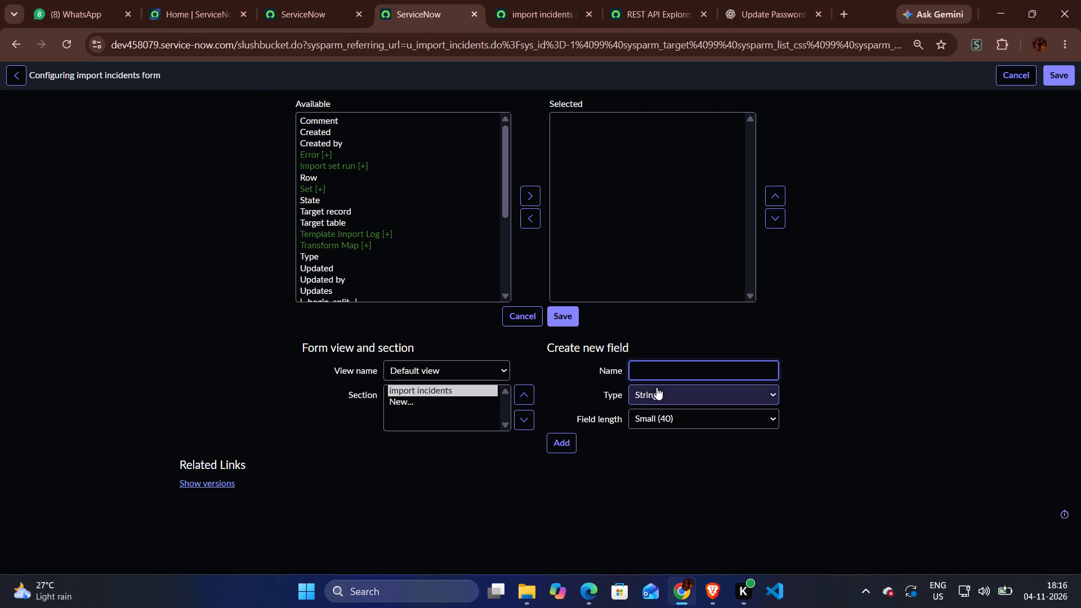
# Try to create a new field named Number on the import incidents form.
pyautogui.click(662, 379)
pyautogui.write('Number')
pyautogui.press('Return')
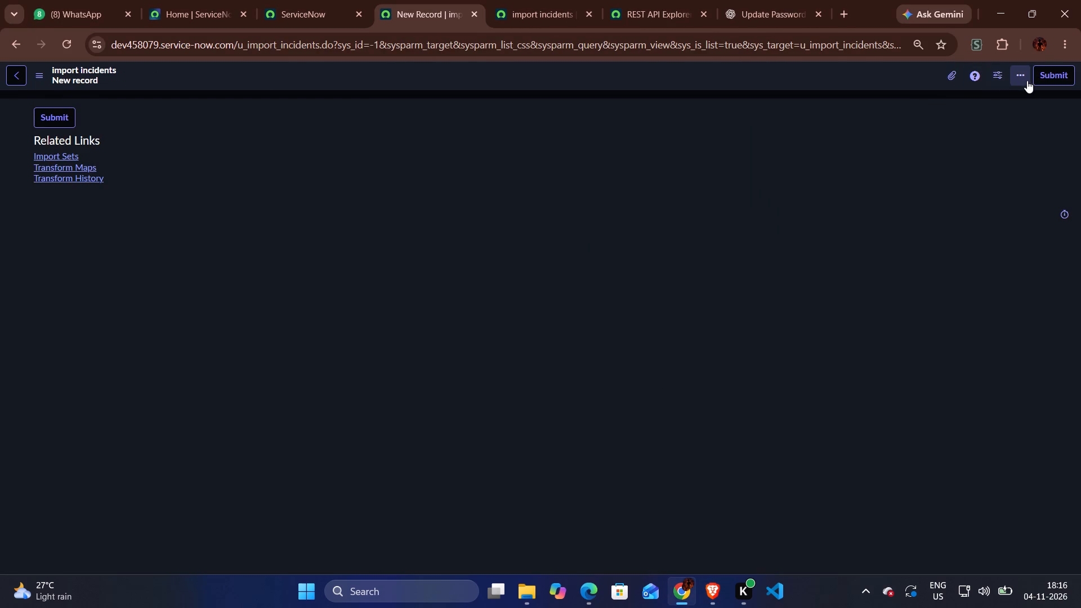
# Reopen the Form Layout configuration from the new import incidents record.
pyautogui.rightClick(825, 75)
pyautogui.click(861, 122)
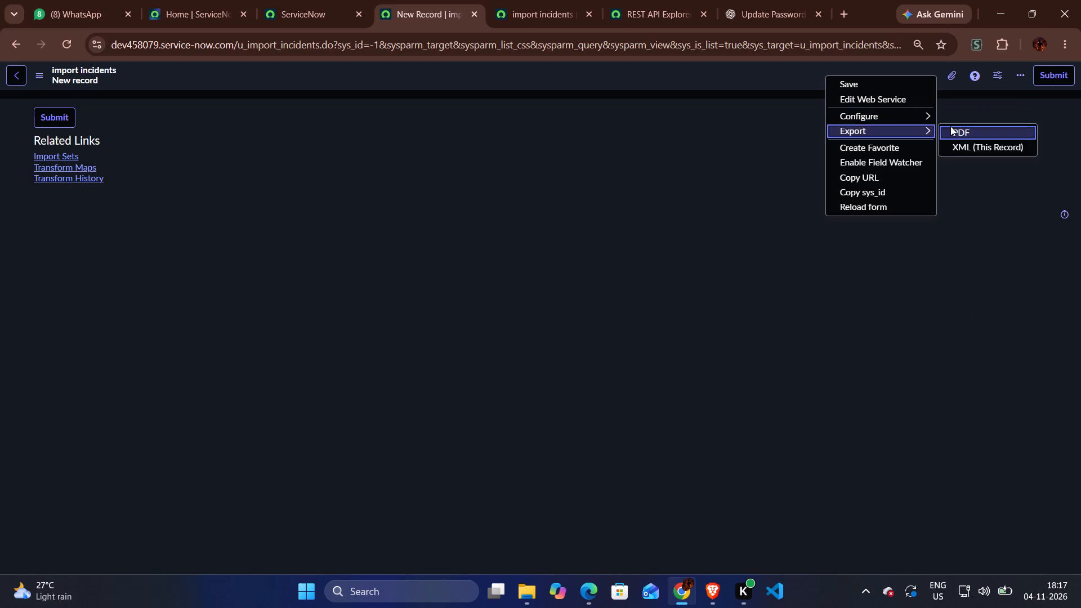
pyautogui.click(865, 119)
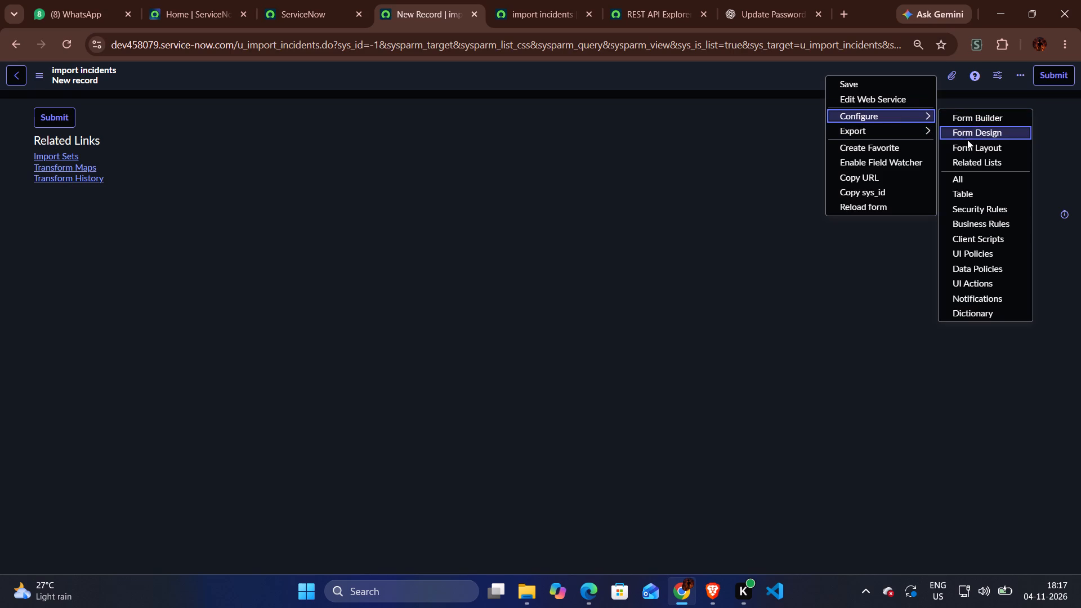
pyautogui.doubleClick(968, 140)
pyautogui.rightClick(757, 68)
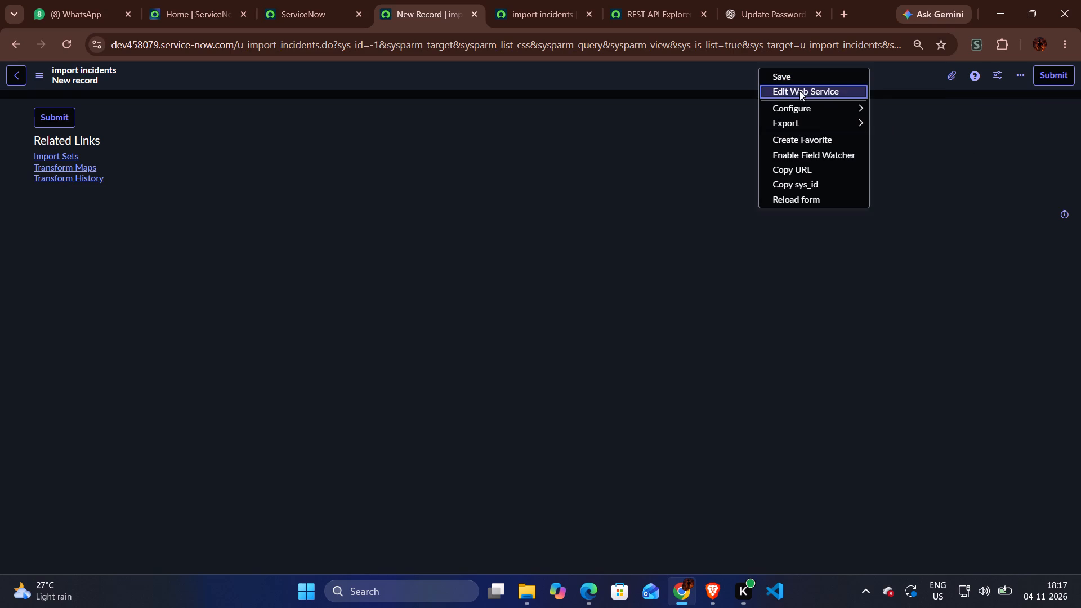
pyautogui.click(798, 106)
pyautogui.click(908, 144)
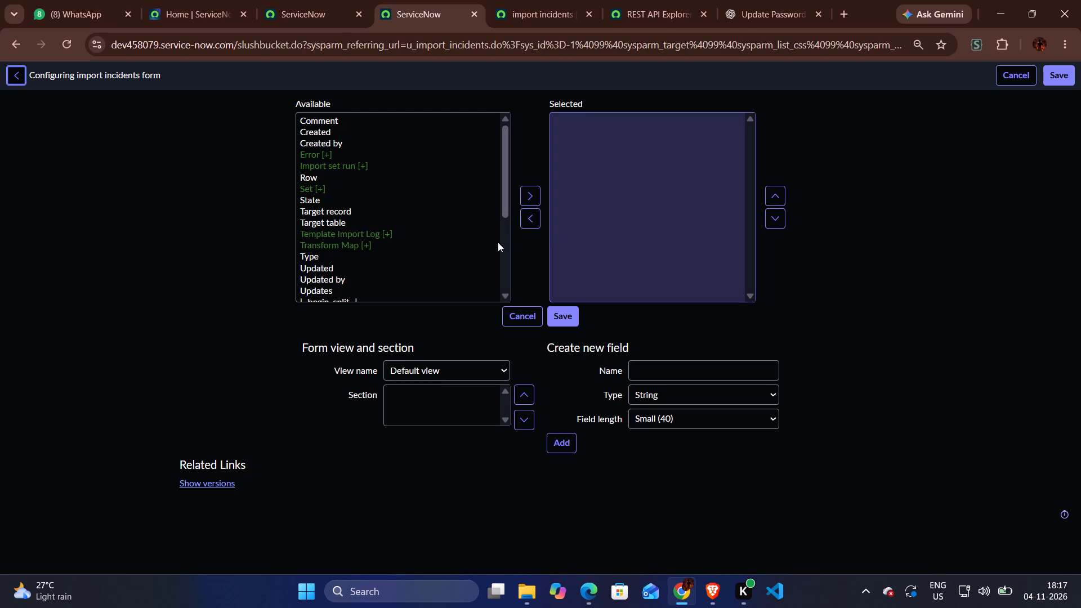
# Create a String field named Number with length Small (40) and add it to the import incidents form.
pyautogui.scroll(-3, 396, 243)
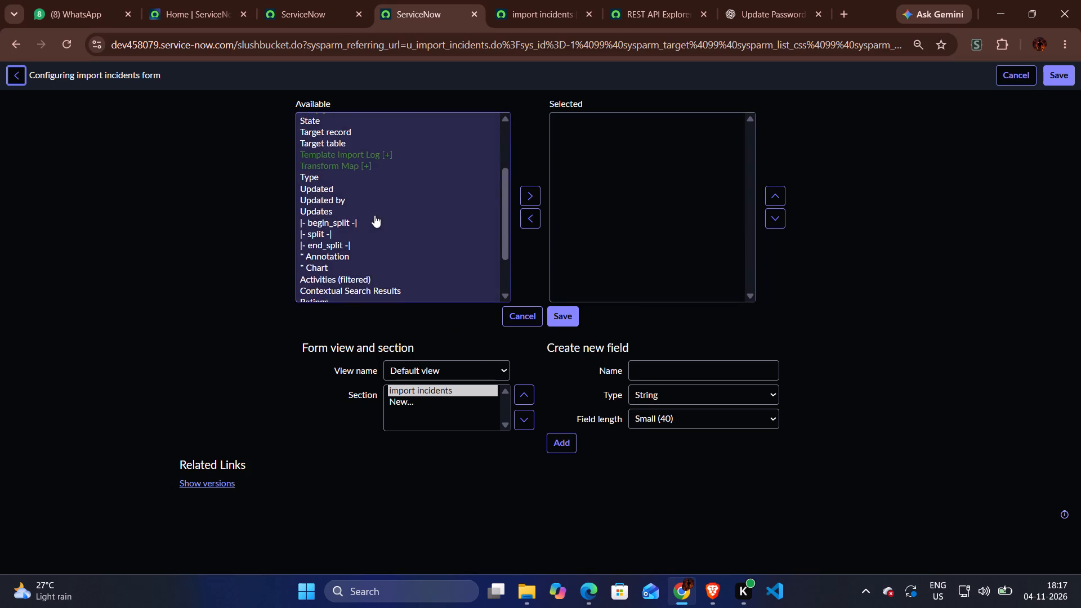
pyautogui.scroll(-5, 374, 215)
pyautogui.click(676, 372)
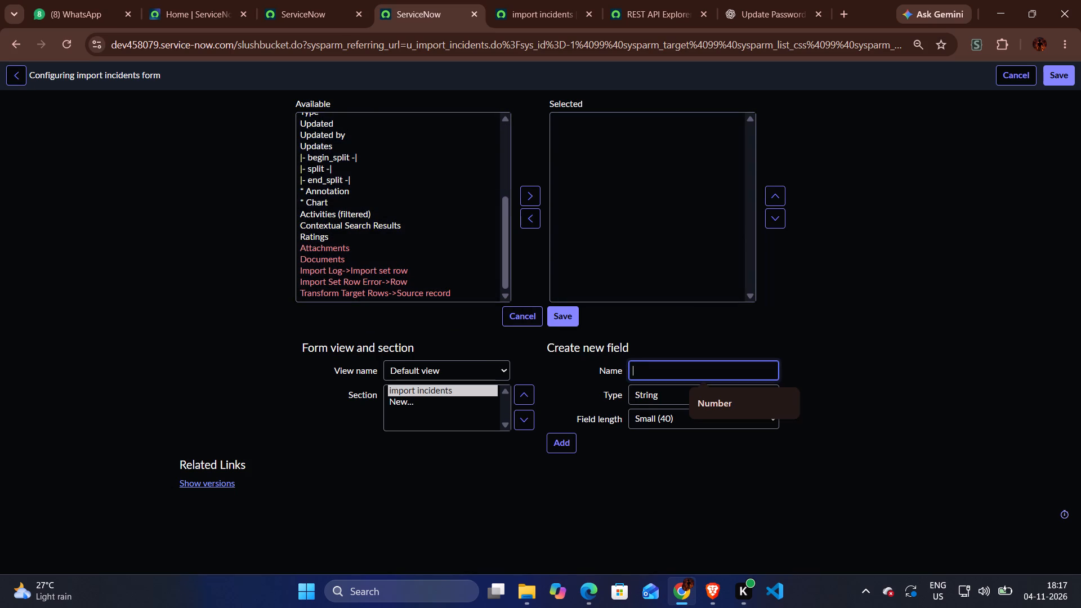
pyautogui.click(721, 409)
pyautogui.click(568, 436)
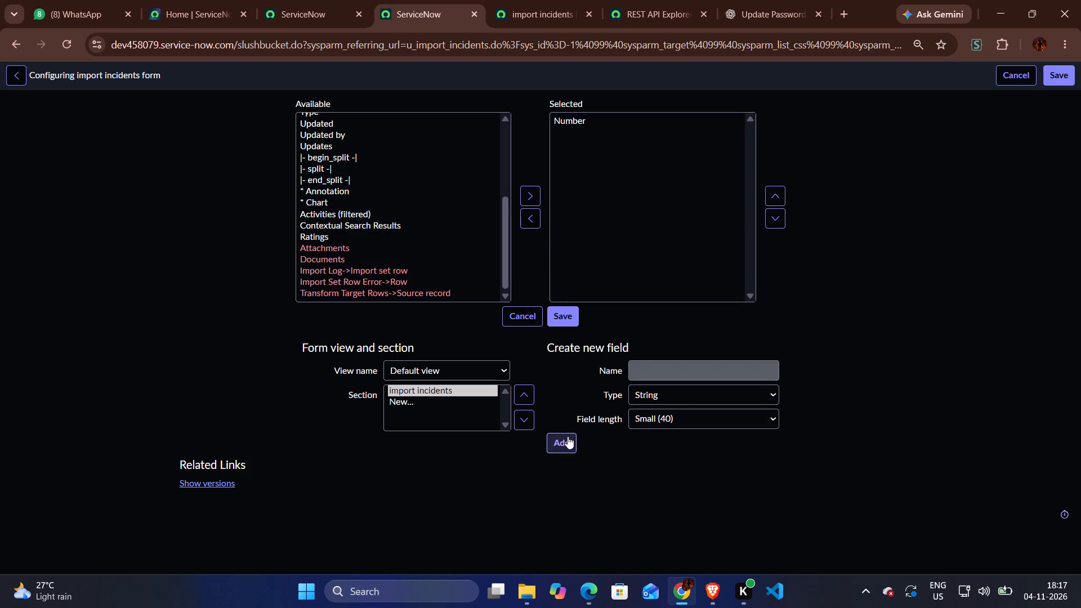
# Check the field names in the tutorial video and add a String field named Caller with length Small (40).
pyautogui.click(690, 367)
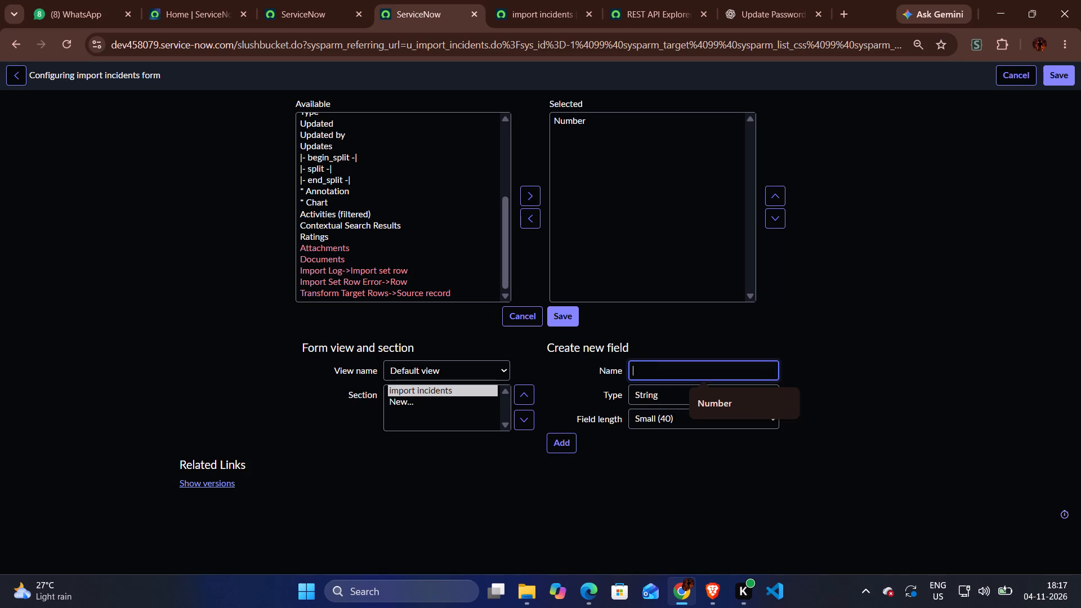
pyautogui.hotkey('alt', 'Tab')
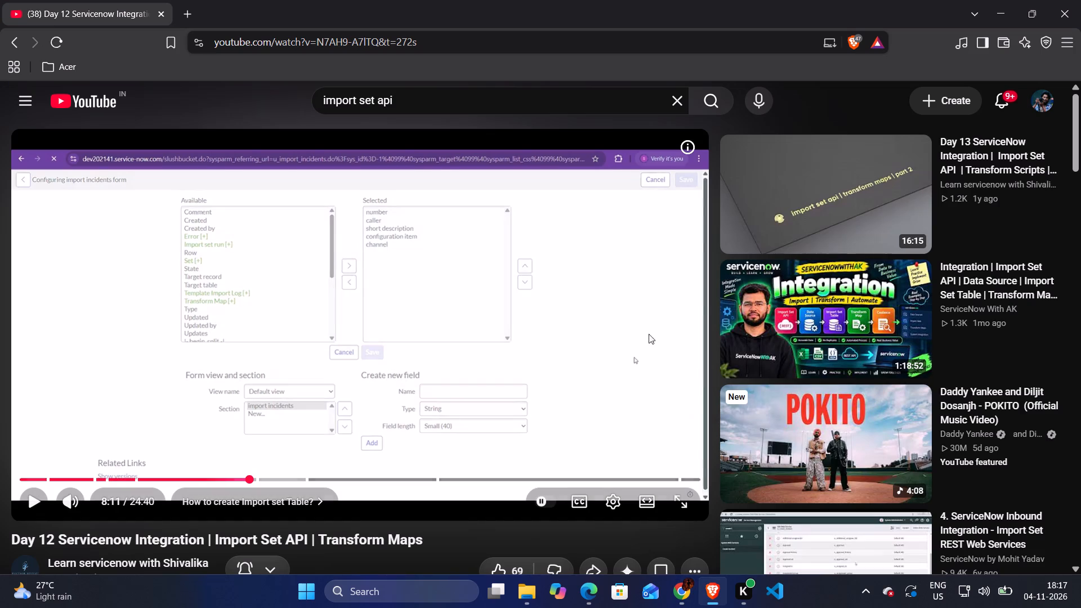
pyautogui.hotkey('alt', 'Tab')
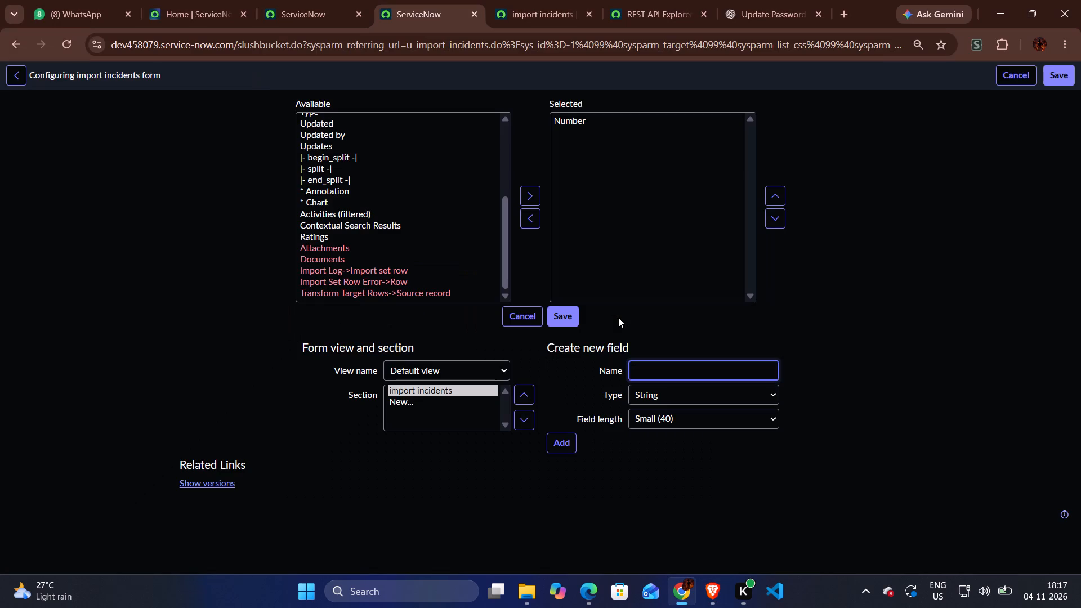
pyautogui.write('Caller')
pyautogui.click(569, 437)
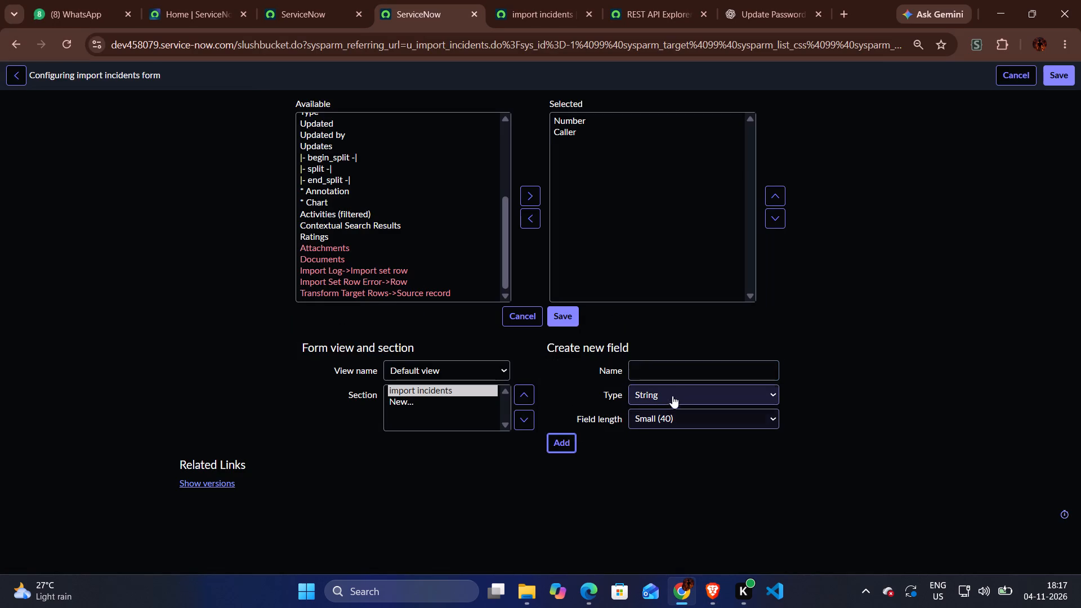
# Add a String field named Short Description with length Small (40) to the import incidents form.
pyautogui.click(686, 377)
pyautogui.write('Shoer')
pyautogui.press('BackSpace')
pyautogui.press('BackSpace')
pyautogui.write('rt Descr')
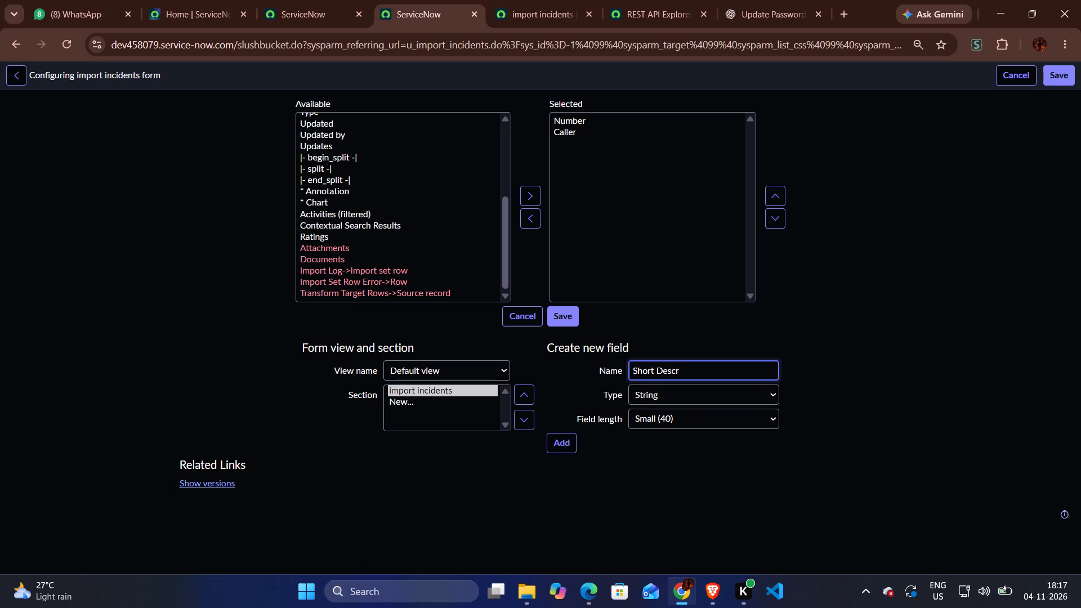
pyautogui.write('iption')
pyautogui.click(555, 439)
# Check the tutorial video's field list and add a String field named Configuration Item with length Small (40).
pyautogui.hotkey('alt', 'Tab')
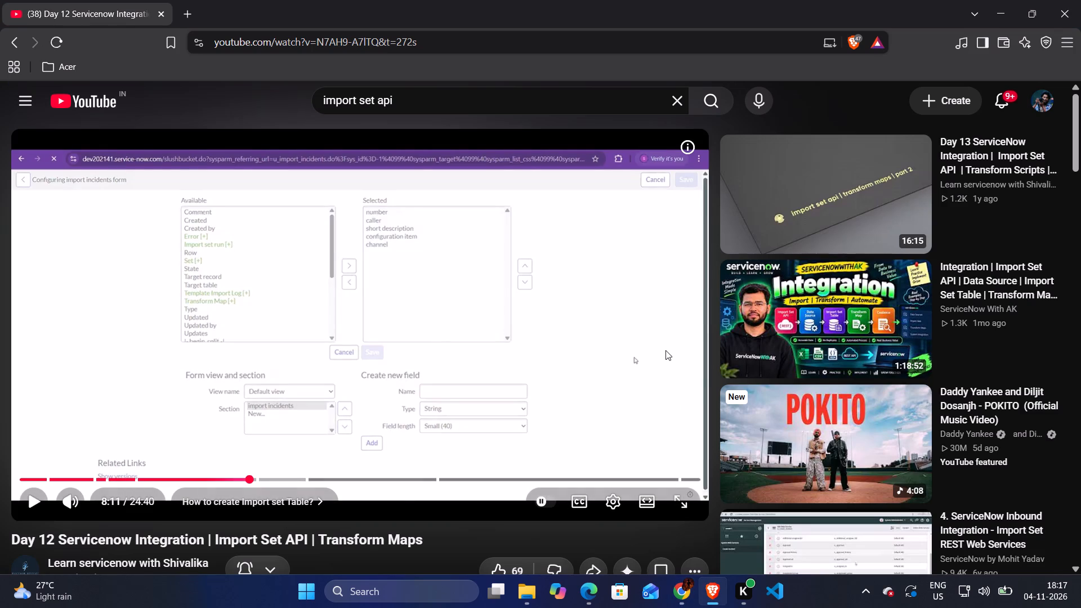
pyautogui.hotkey('alt', 'Tab')
pyautogui.hotkey('alt', 'Tab')
pyautogui.hotkey('alt', 'Tab')
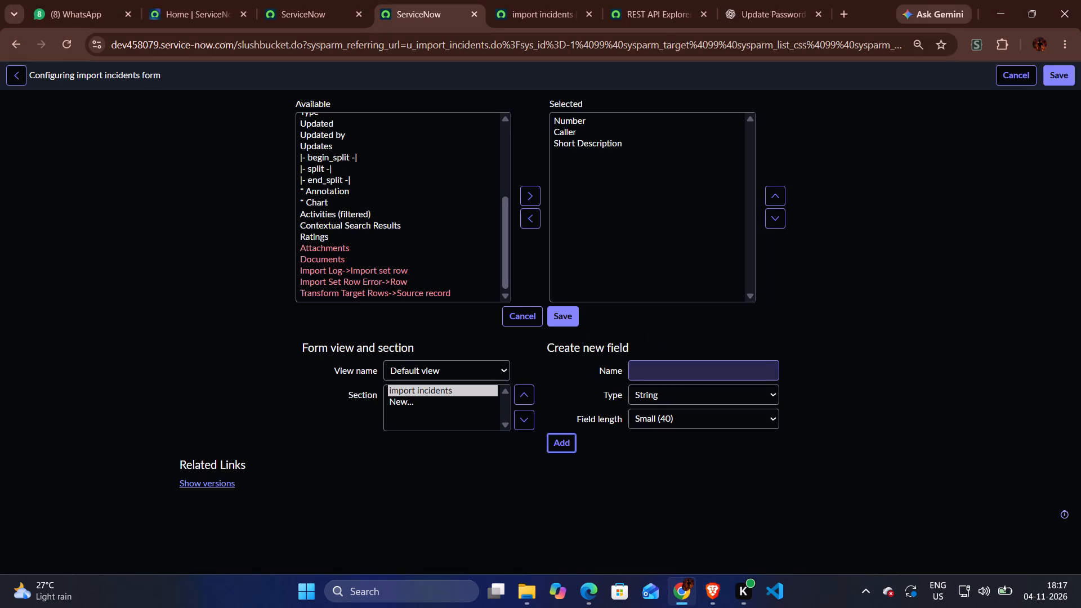
pyautogui.click(636, 369)
pyautogui.write('Configurato')
pyautogui.press('BackSpace')
pyautogui.write('ion i')
pyautogui.press('BackSpace')
pyautogui.write('Item')
pyautogui.press('space')
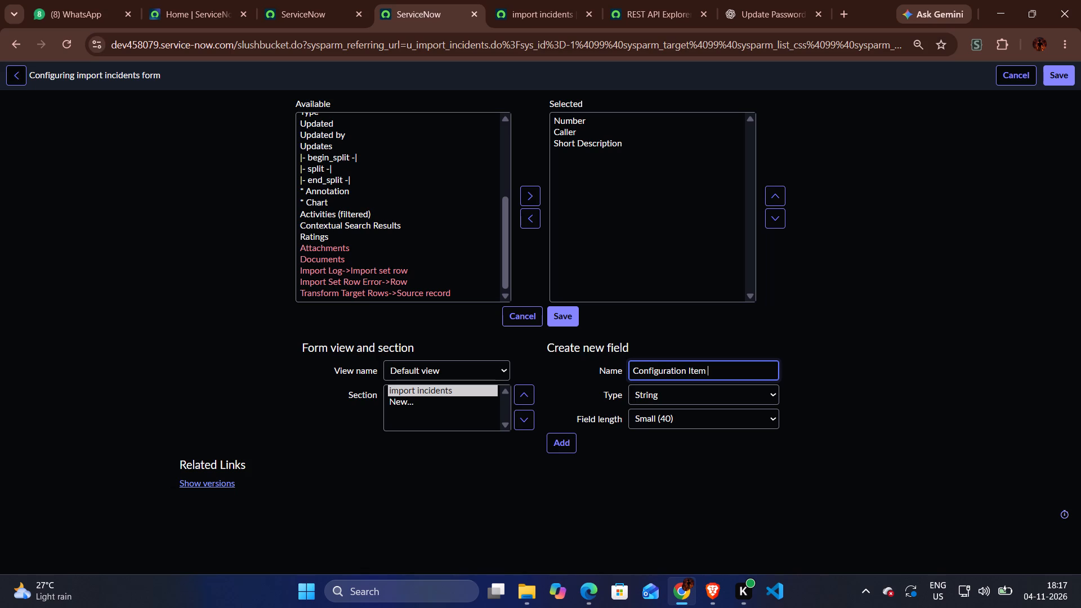
pyautogui.press('BackSpace')
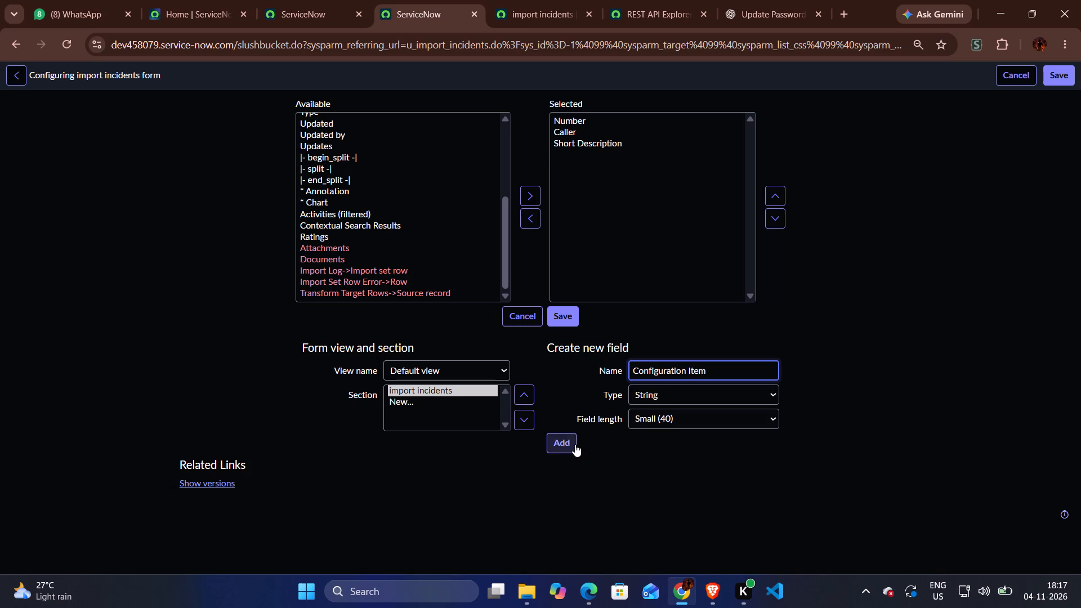
pyautogui.click(574, 444)
# Add a String field named Channel with length Small (40) and save the import incidents form layout.
pyautogui.click(691, 375)
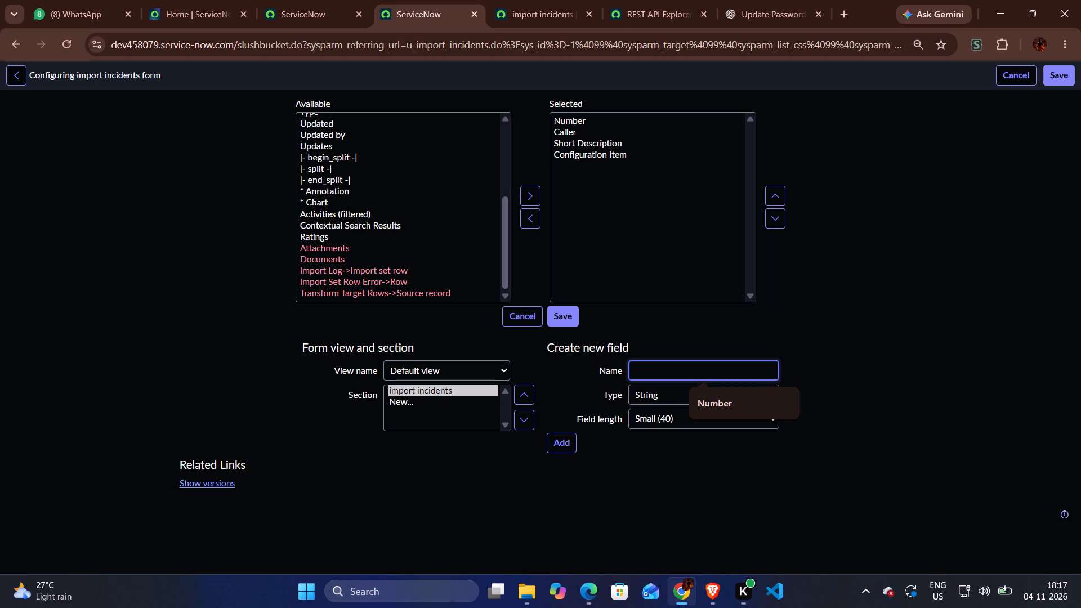
pyautogui.write('Channel')
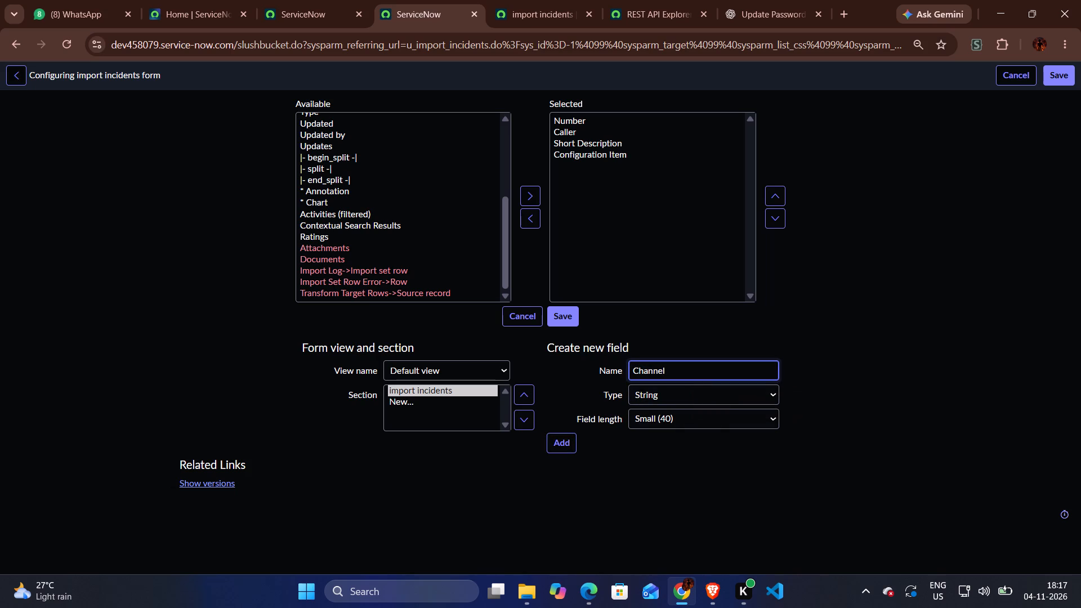
pyautogui.click(568, 441)
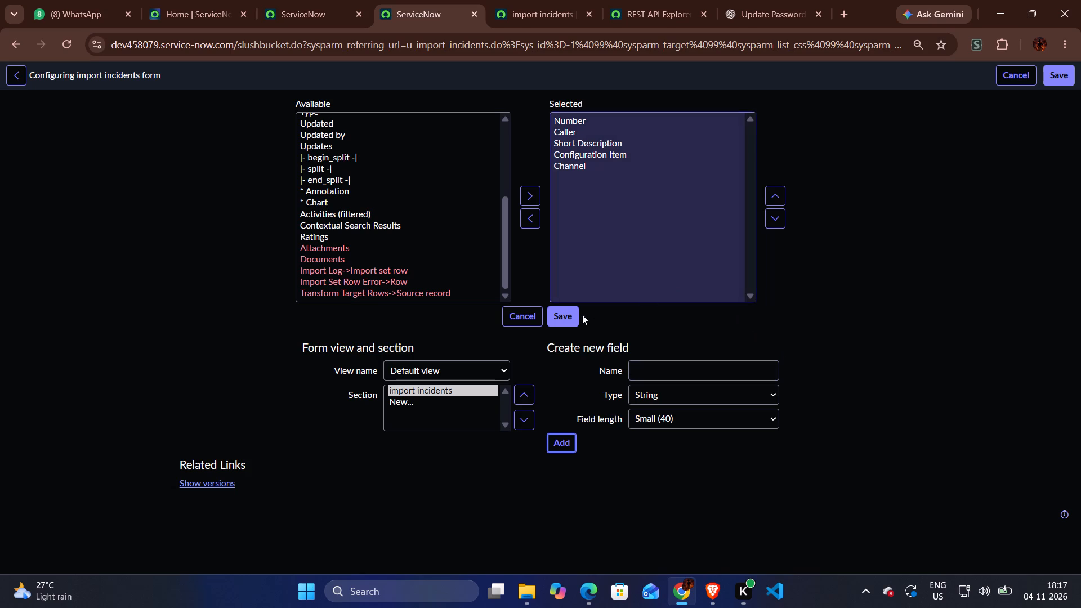
pyautogui.click(557, 312)
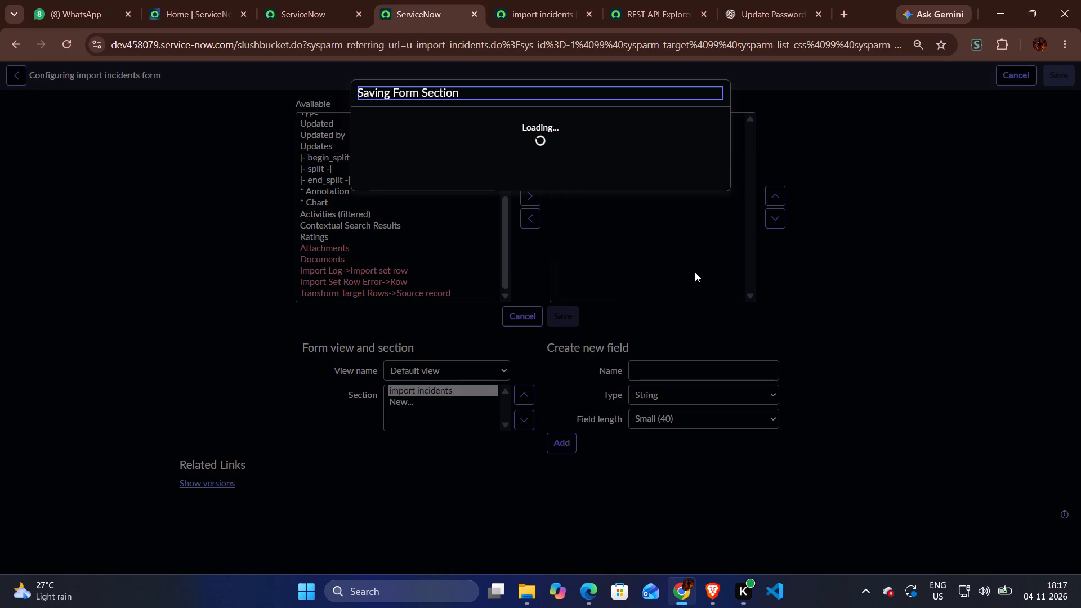
pyautogui.hotkey('alt', 'Tab')
pyautogui.click(556, 245)
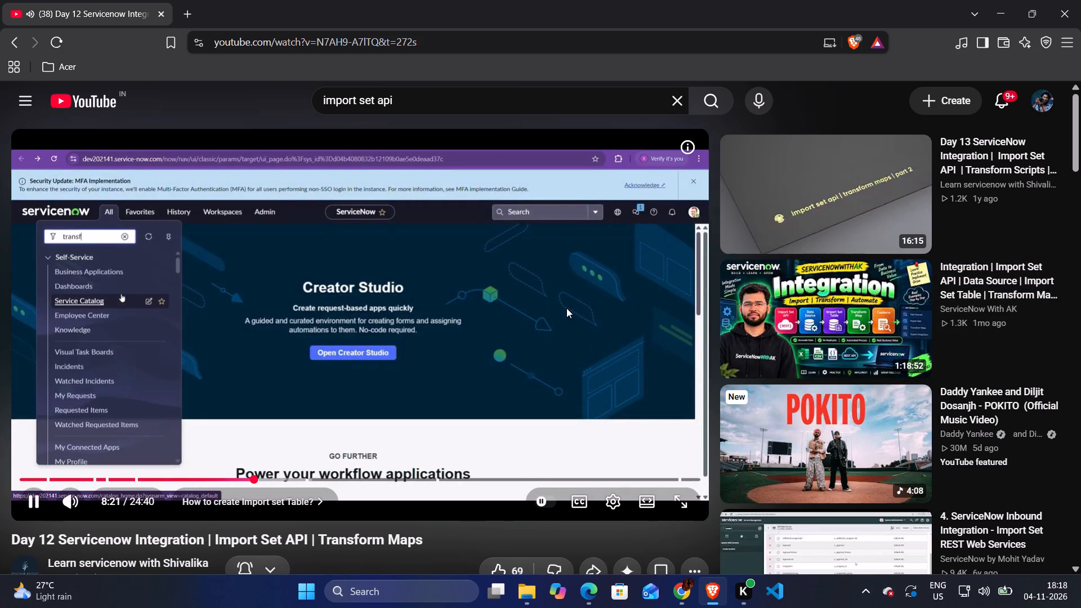
pyautogui.scroll(-2, 566, 308)
pyautogui.scroll(4, 464, 401)
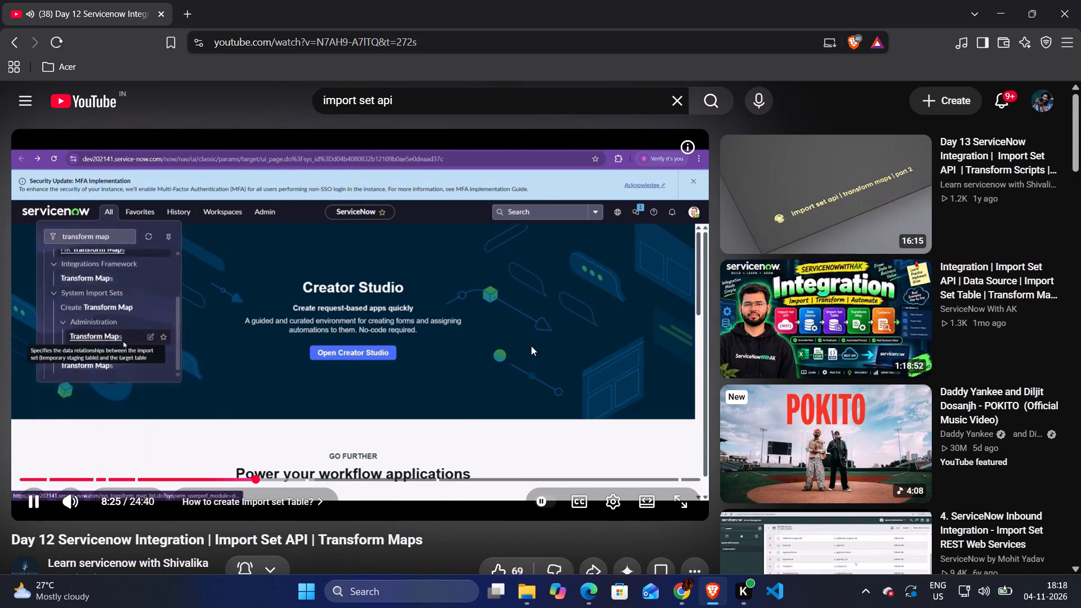
pyautogui.hotkey('alt', 'Tab')
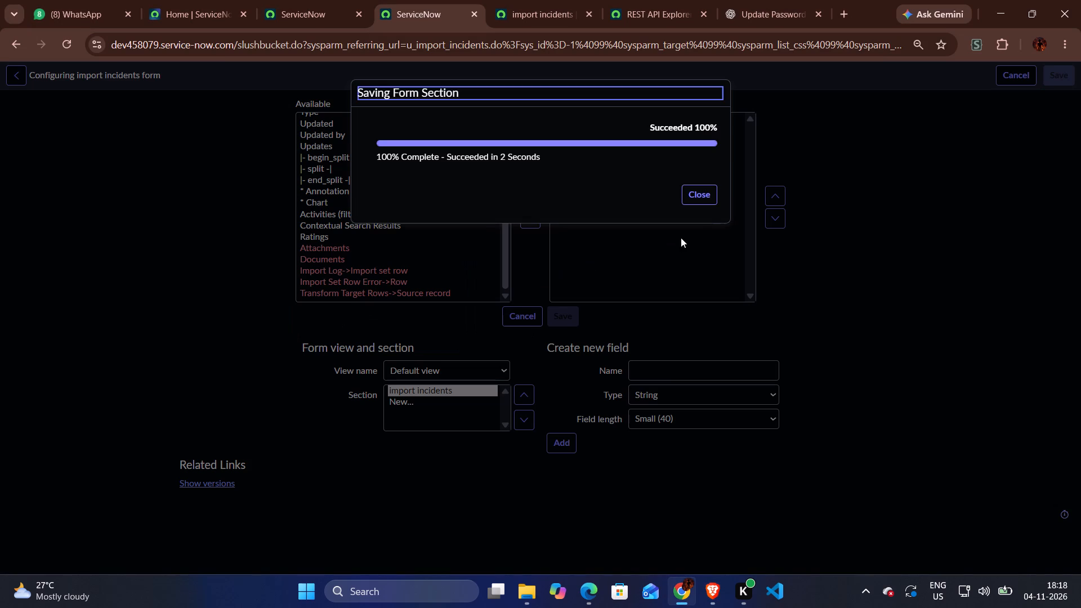
pyautogui.click(702, 197)
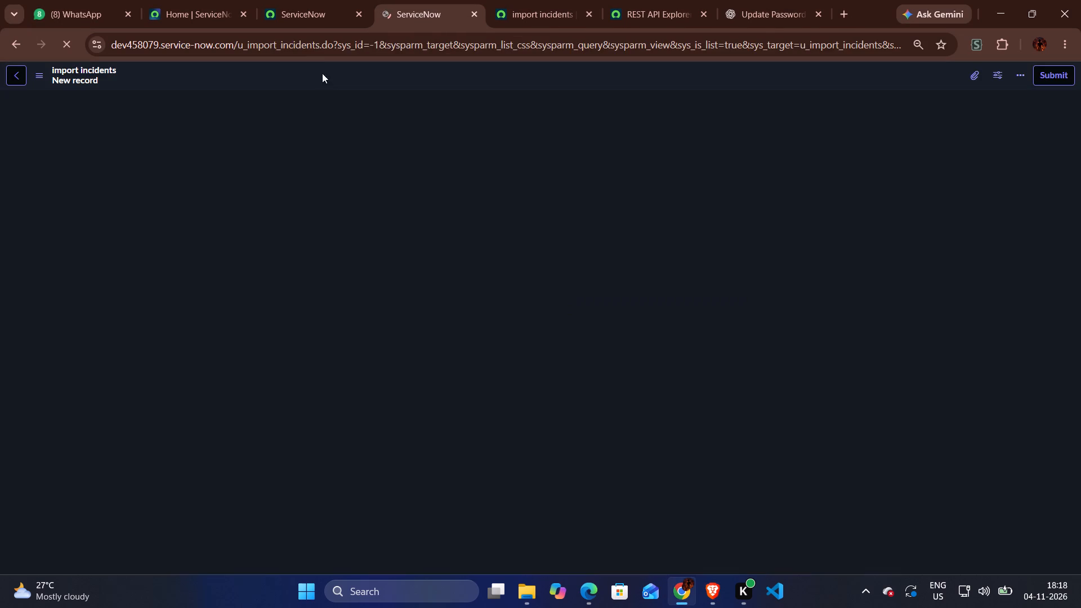
# Search the application navigator for "transform map" and open Create Transform Map under System Import Sets.
pyautogui.click(308, 17)
pyautogui.click(132, 75)
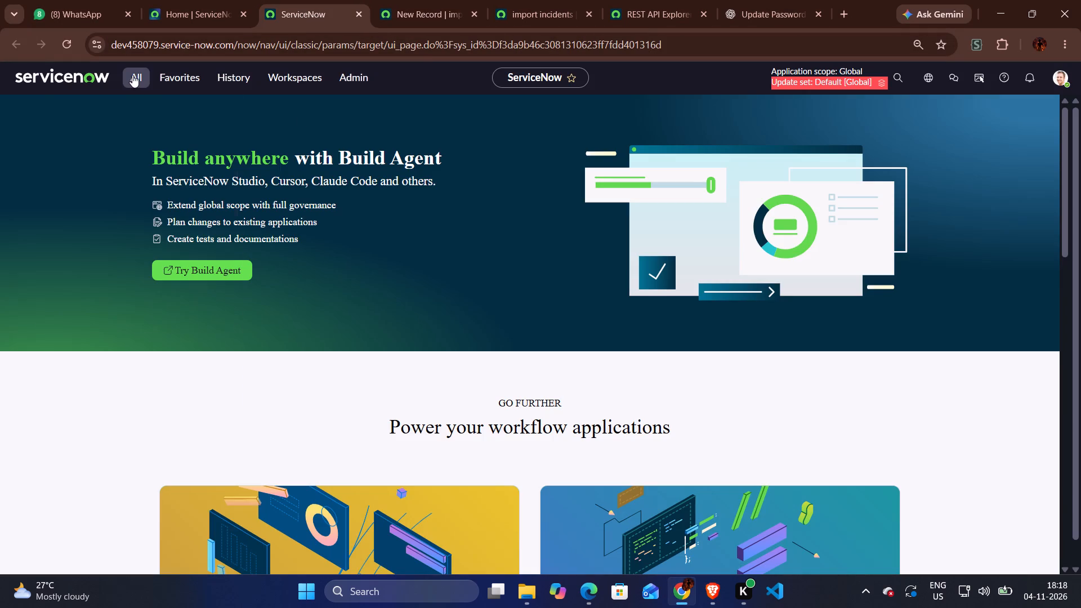
pyautogui.write('transform map')
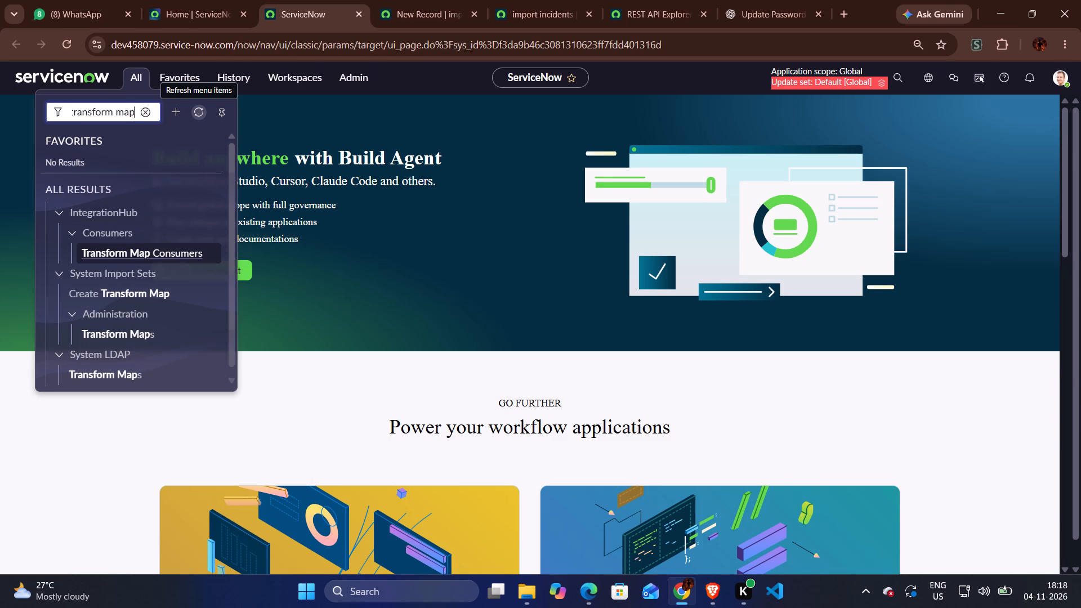
pyautogui.hotkey('alt', 'Tab')
pyautogui.click(249, 235)
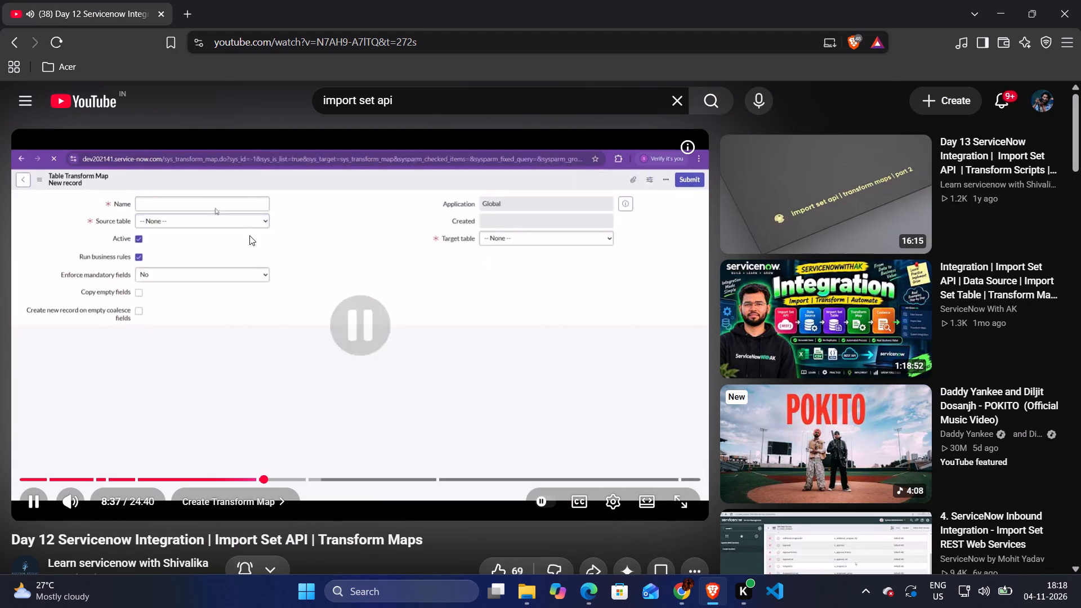
pyautogui.hotkey('alt', 'Tab')
pyautogui.click(140, 82)
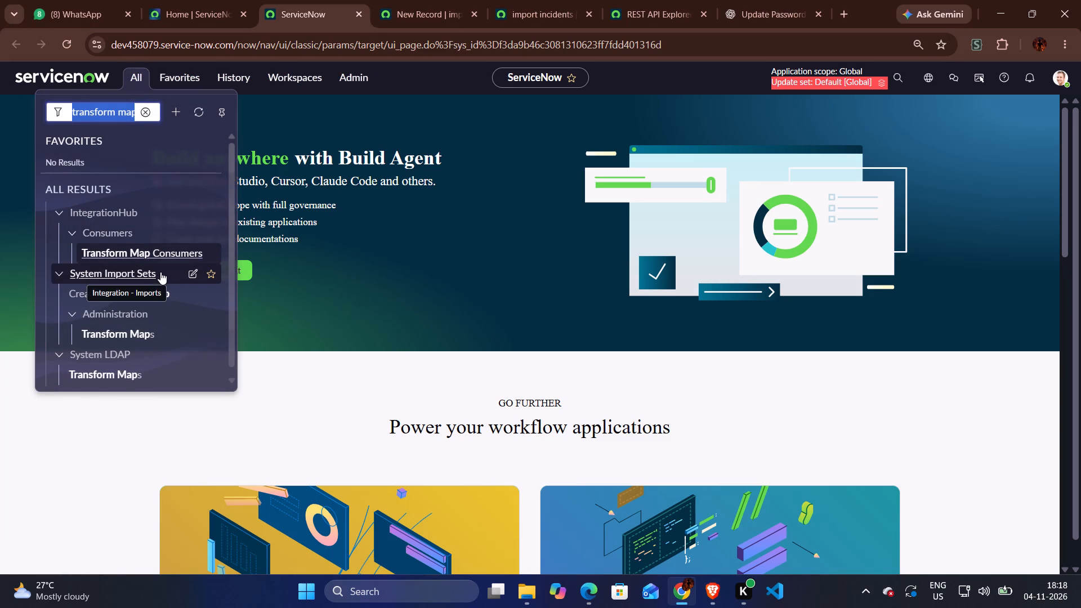
pyautogui.scroll(-5, 160, 272)
pyautogui.scroll(5, 120, 342)
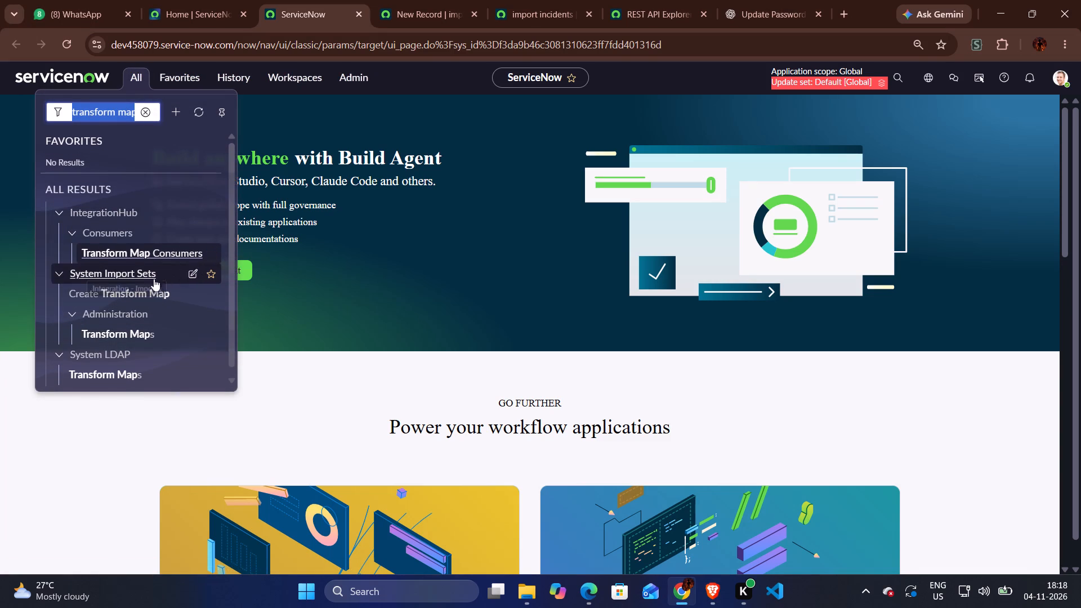
pyautogui.click(134, 293)
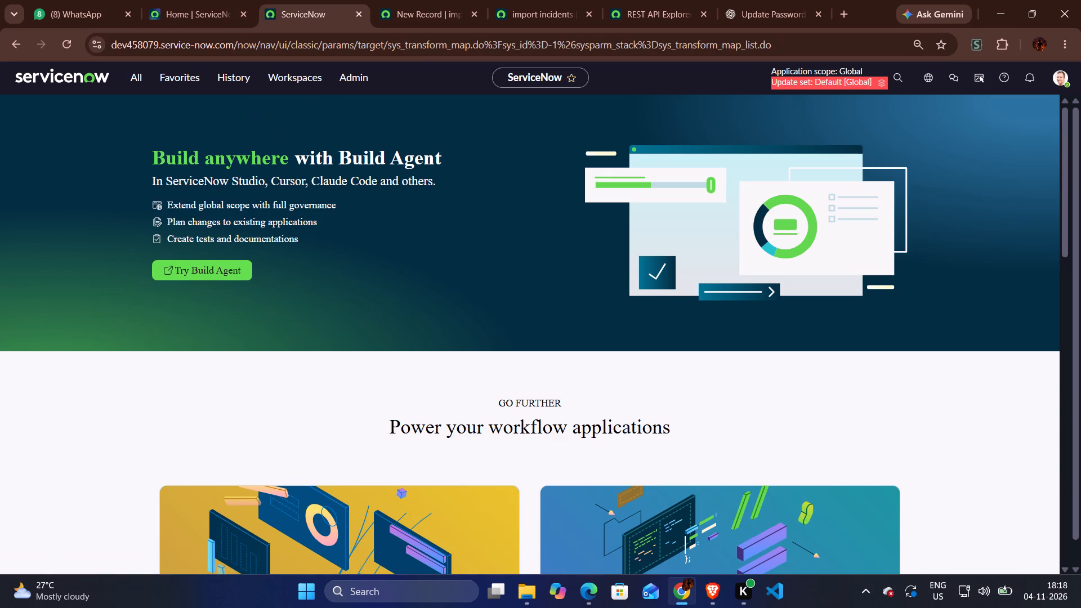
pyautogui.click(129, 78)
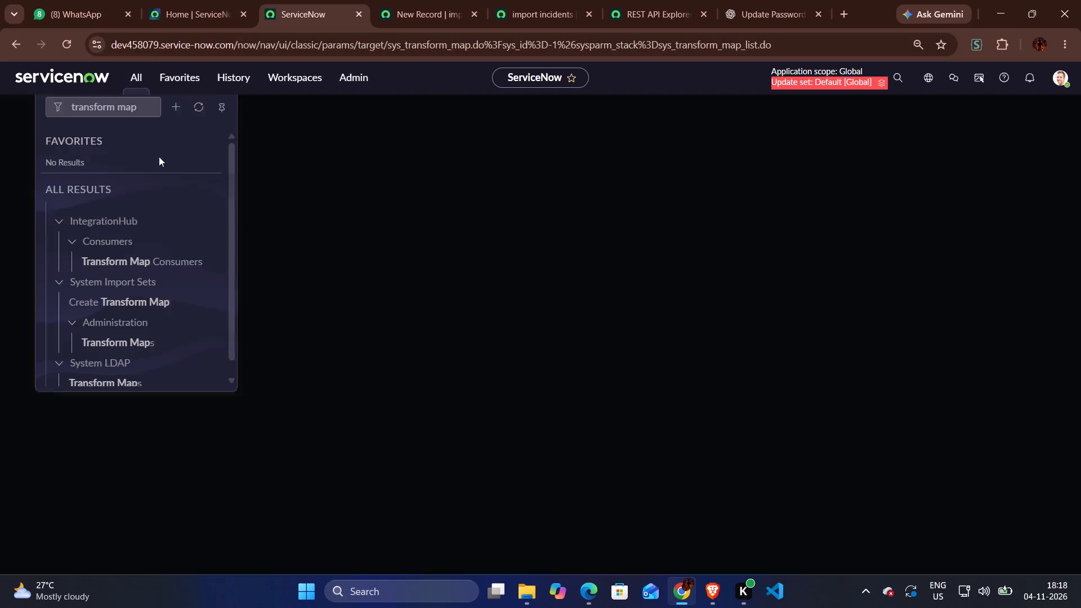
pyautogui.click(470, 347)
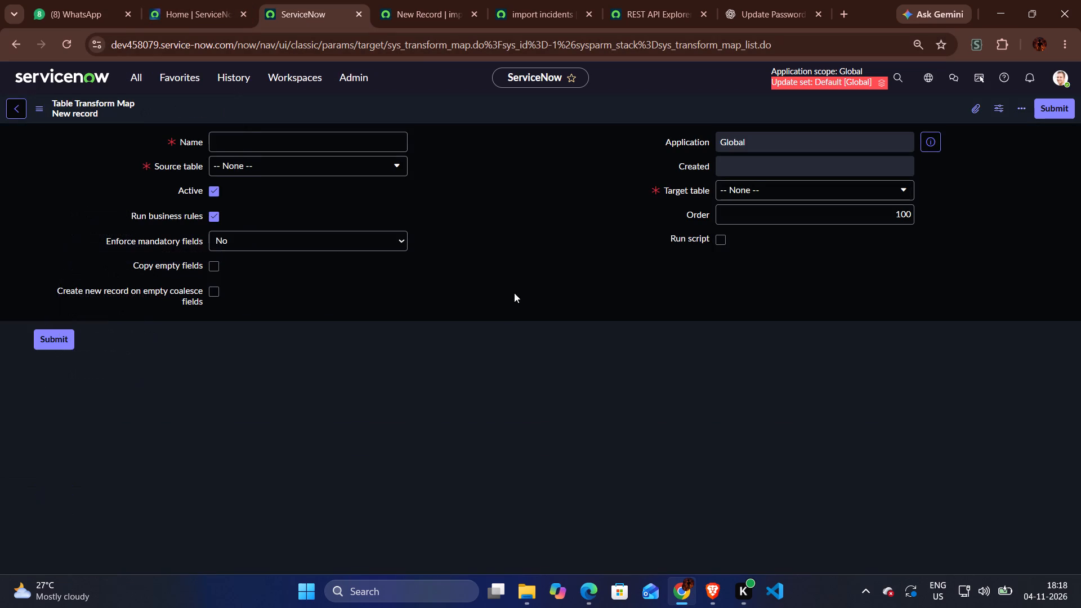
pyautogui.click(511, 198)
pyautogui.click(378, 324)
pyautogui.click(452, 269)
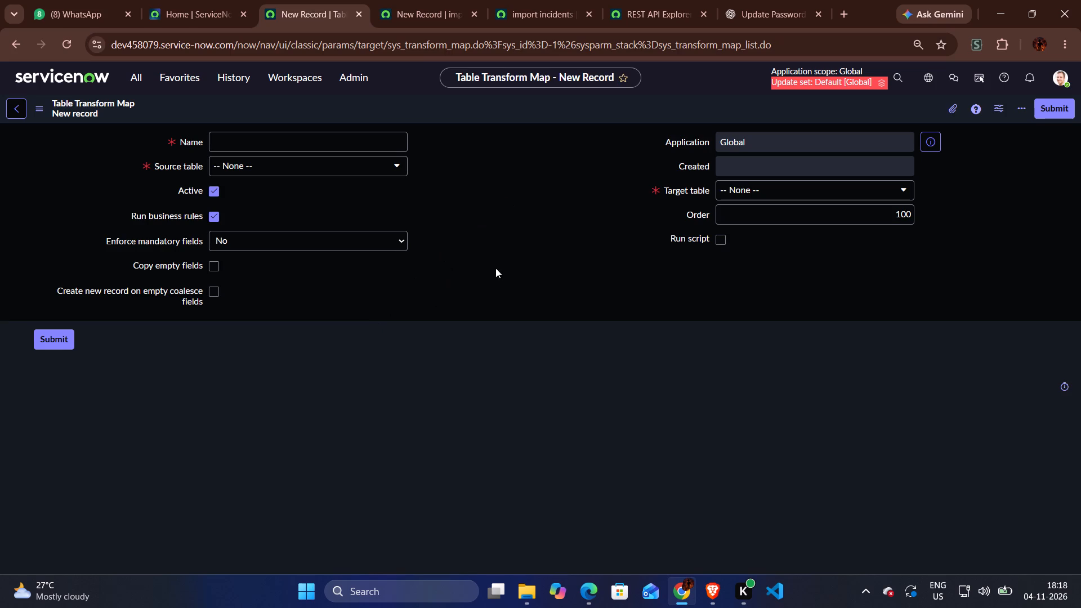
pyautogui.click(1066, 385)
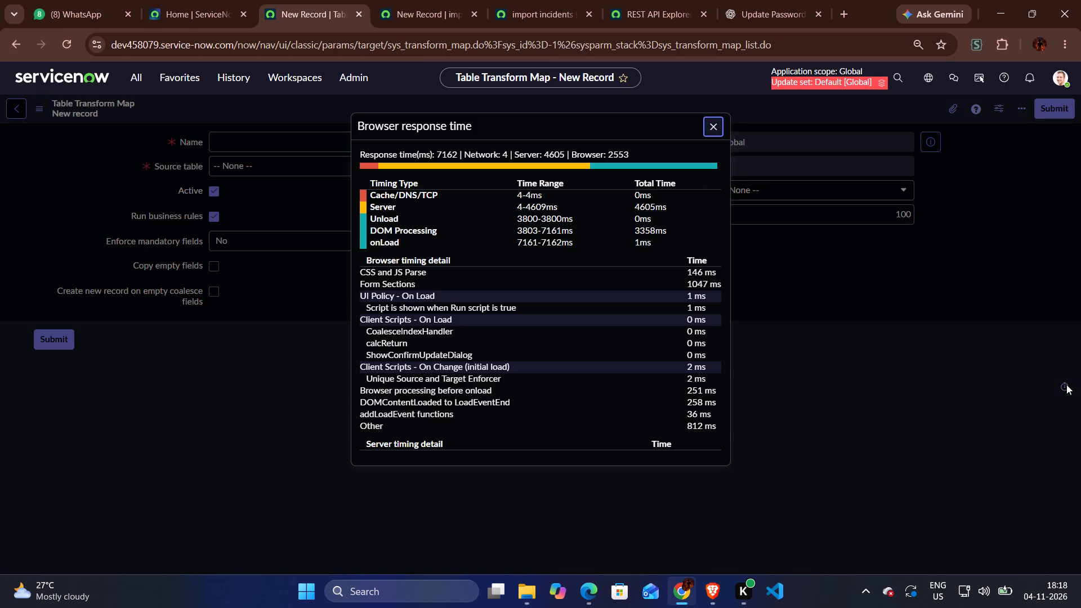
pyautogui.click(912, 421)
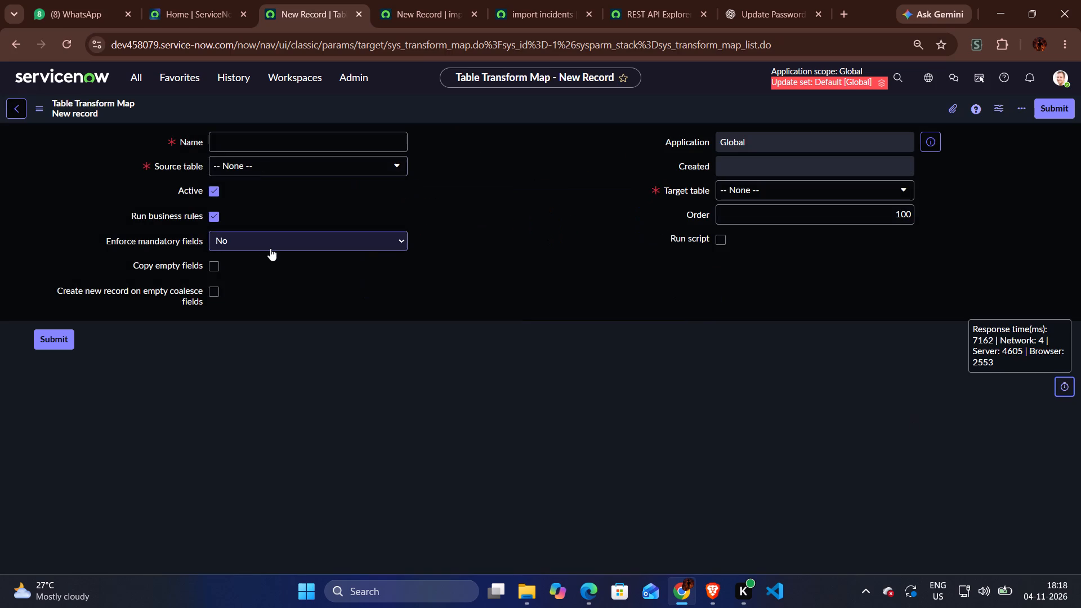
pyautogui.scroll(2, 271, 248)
# Watch the tutorial video's Create Transform Map section for the name and source table to use.
pyautogui.hotkey('alt', 'Tab')
pyautogui.click(383, 236)
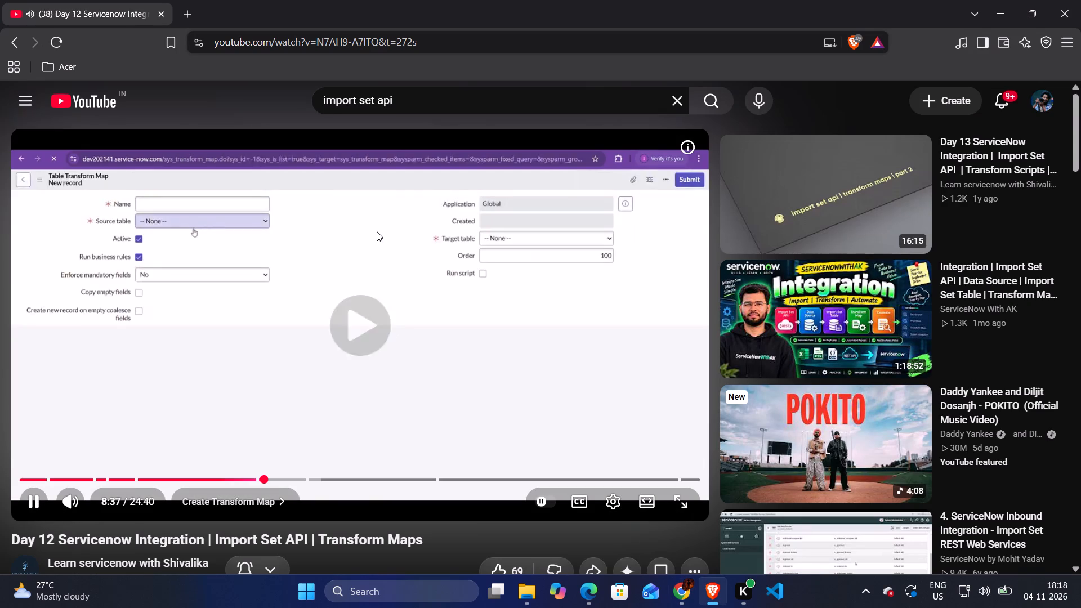
pyautogui.hotkey('alt', 'Tab')
pyautogui.scroll(1, 377, 231)
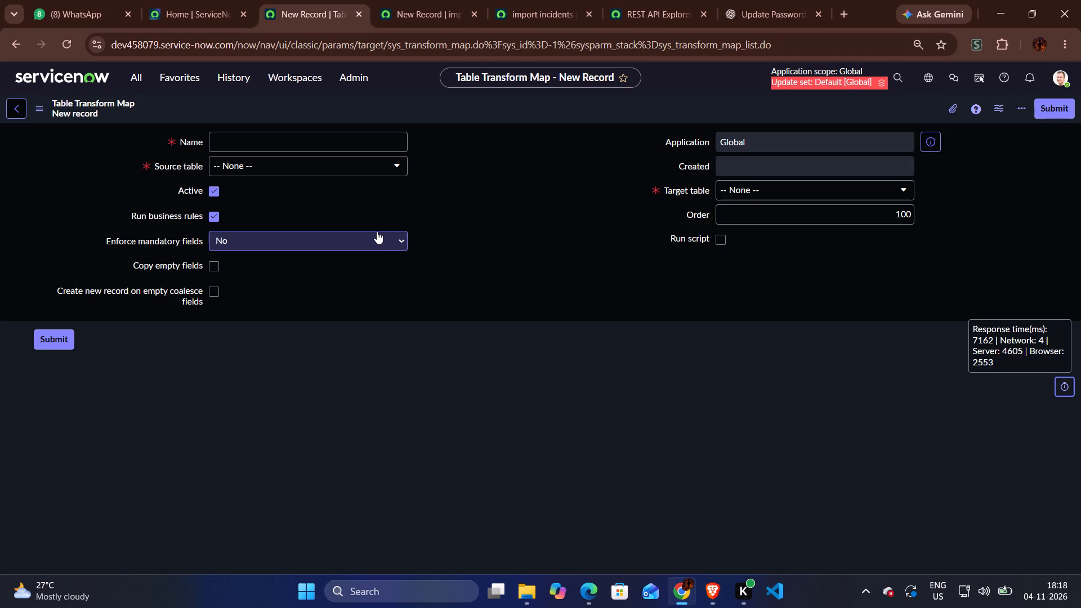
pyautogui.hotkey('alt', 'Tab')
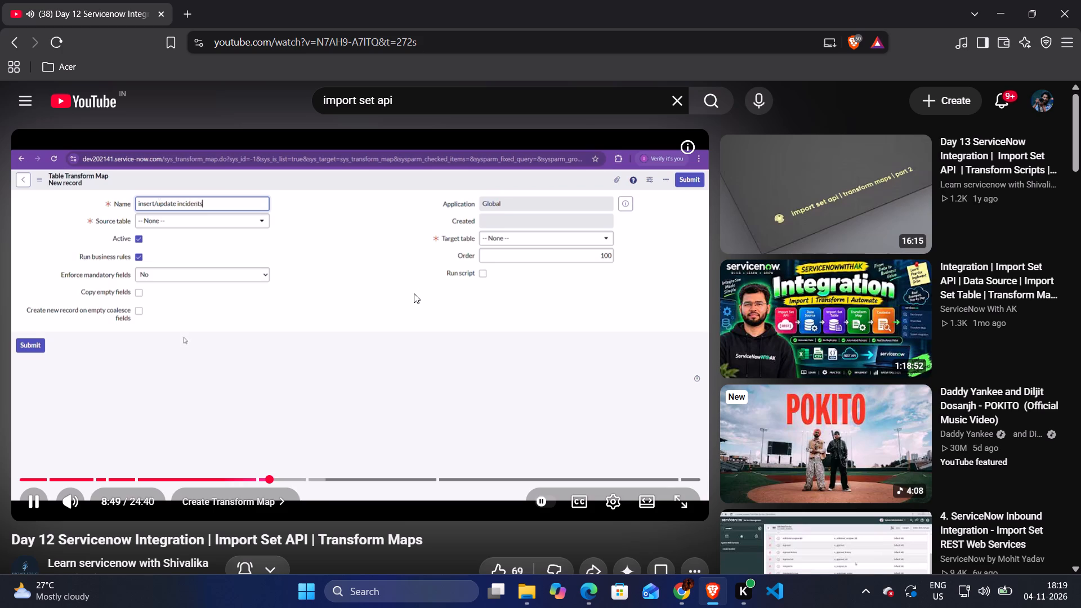
pyautogui.click(363, 273)
pyautogui.rightClick(363, 272)
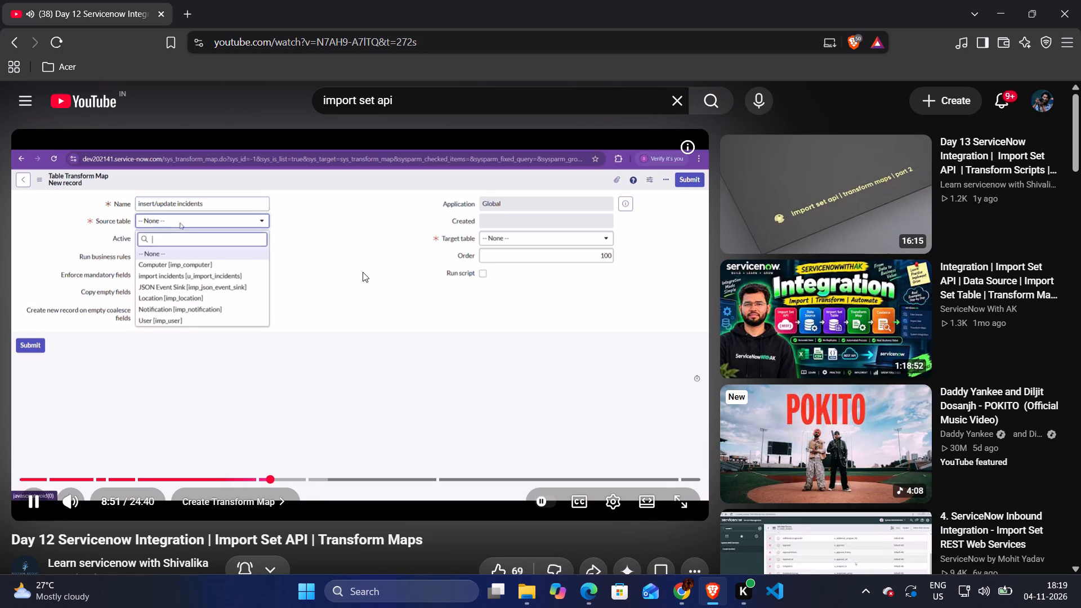
pyautogui.rightClick(363, 272)
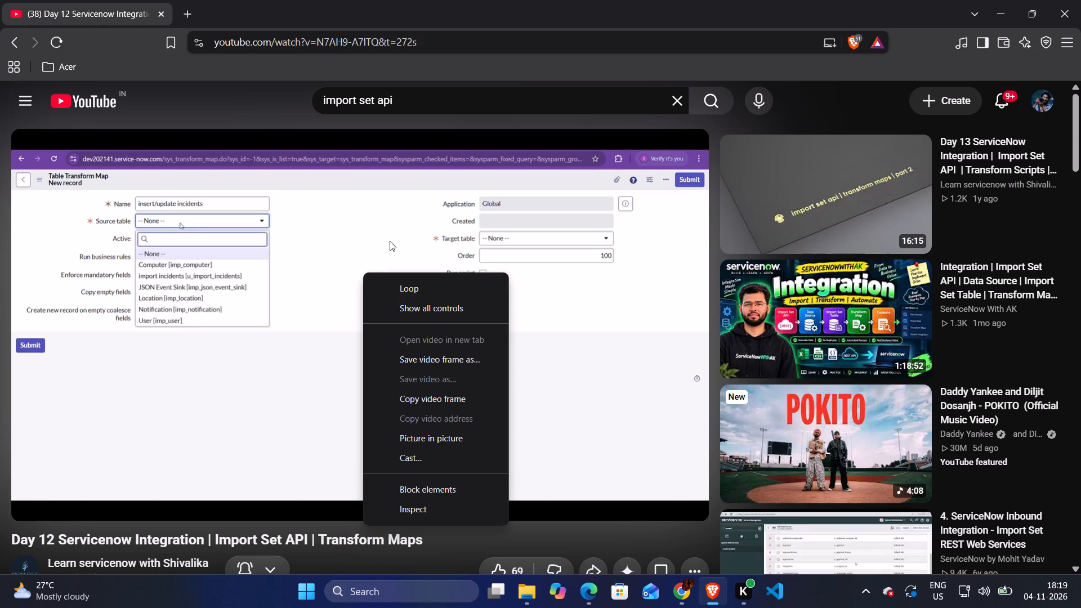
pyautogui.click(280, 267)
pyautogui.hotkey('alt', 'Tab')
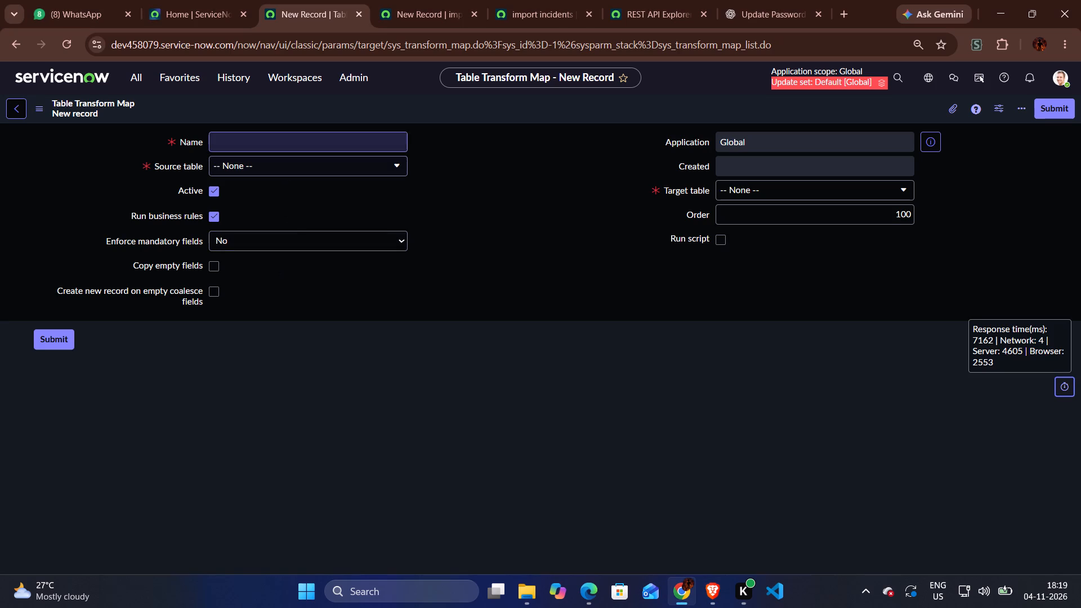
# Name the new table transform map "insert/update incidents".
pyautogui.click(293, 133)
pyautogui.write('insert')
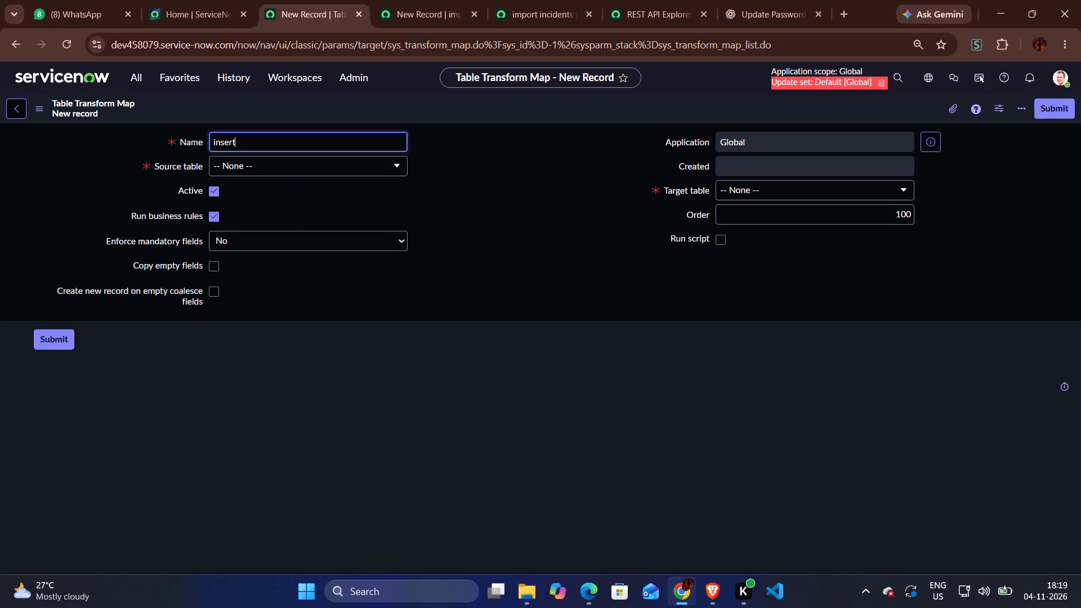
pyautogui.write('/update incidents')
# Set the transform map's source table to import incidents [u_import_incidents].
pyautogui.click(298, 160)
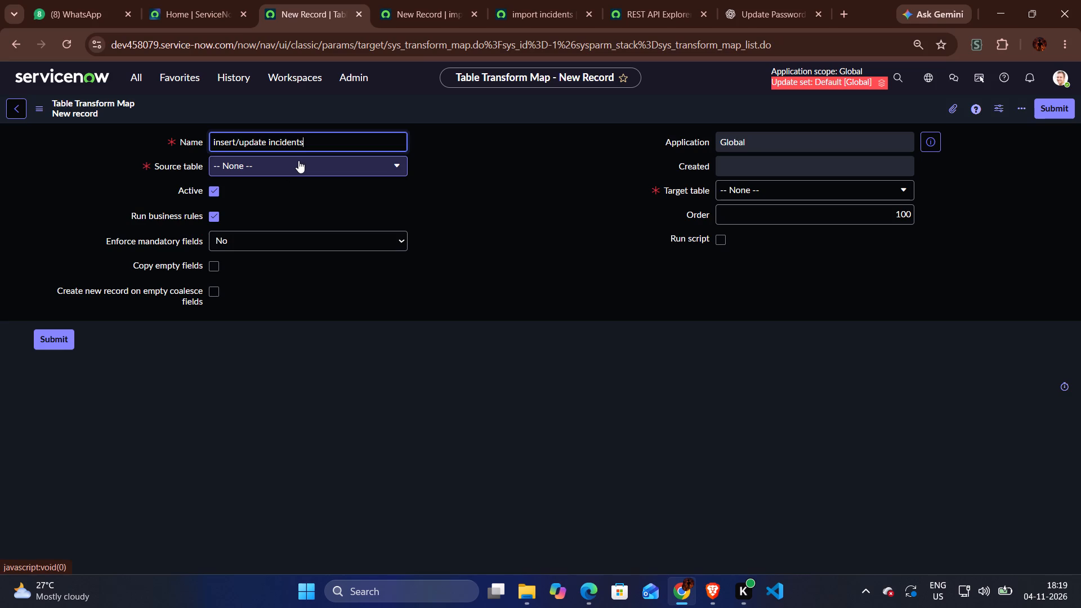
pyautogui.hotkey('alt', 'Tab')
pyautogui.hotkey('alt', 'Tab')
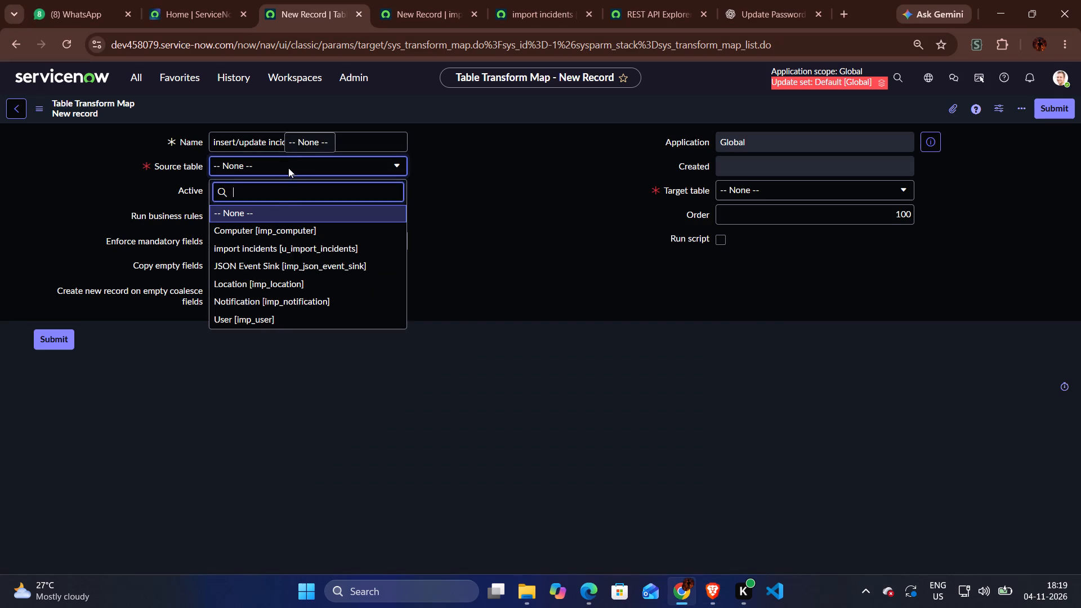
pyautogui.write('import inc')
pyautogui.rightClick(273, 205)
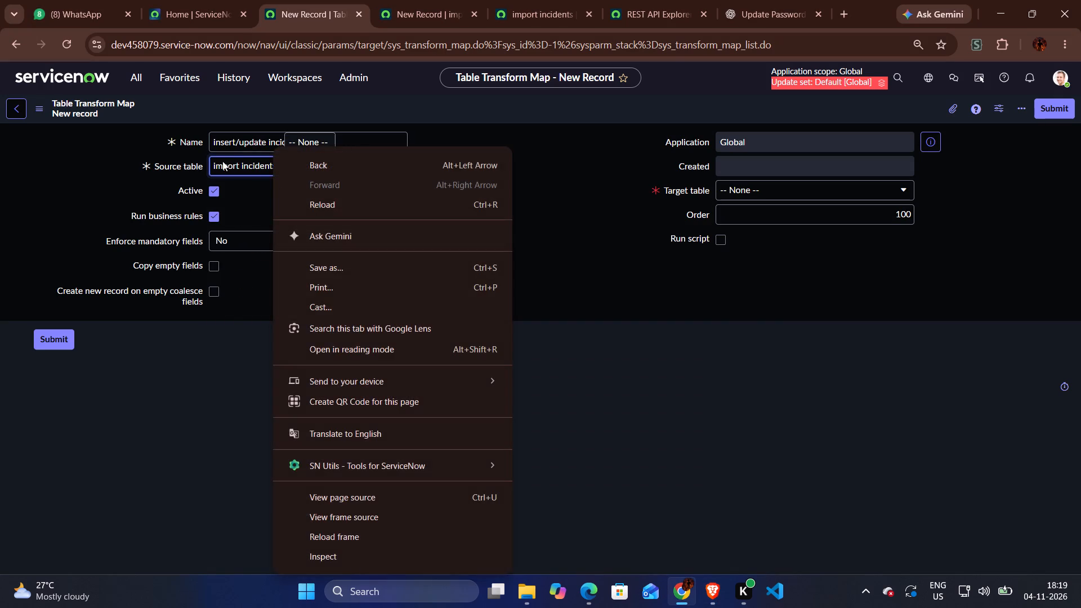
pyautogui.click(223, 162)
pyautogui.click(471, 217)
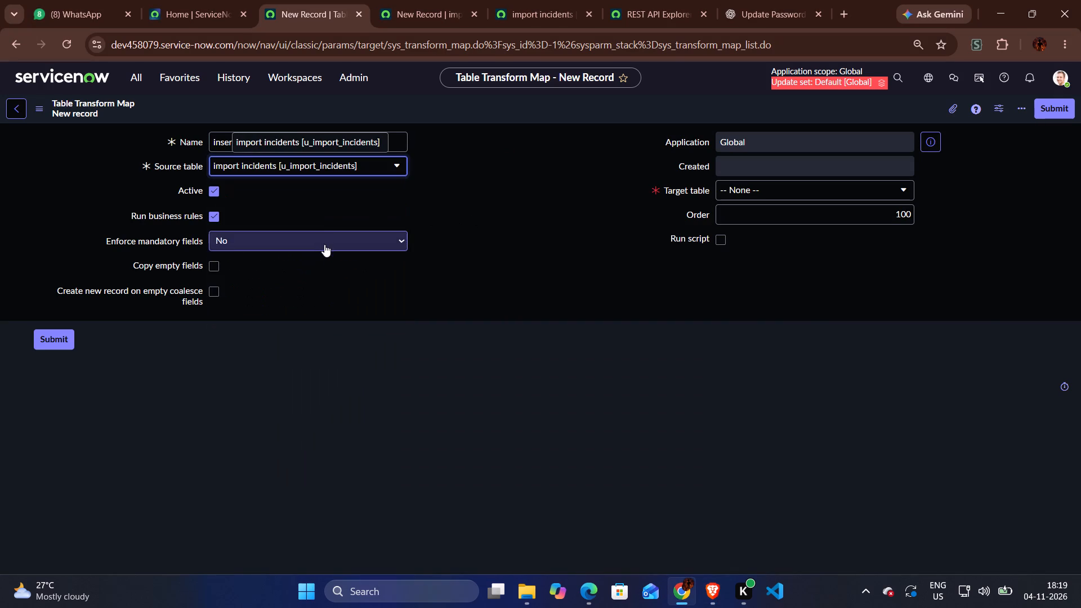
# Check the tutorial video and set Enforce mandatory fields to Only Mapped Fields on the transform map.
pyautogui.hotkey('alt', 'Tab')
pyautogui.hotkey('alt', 'Tab')
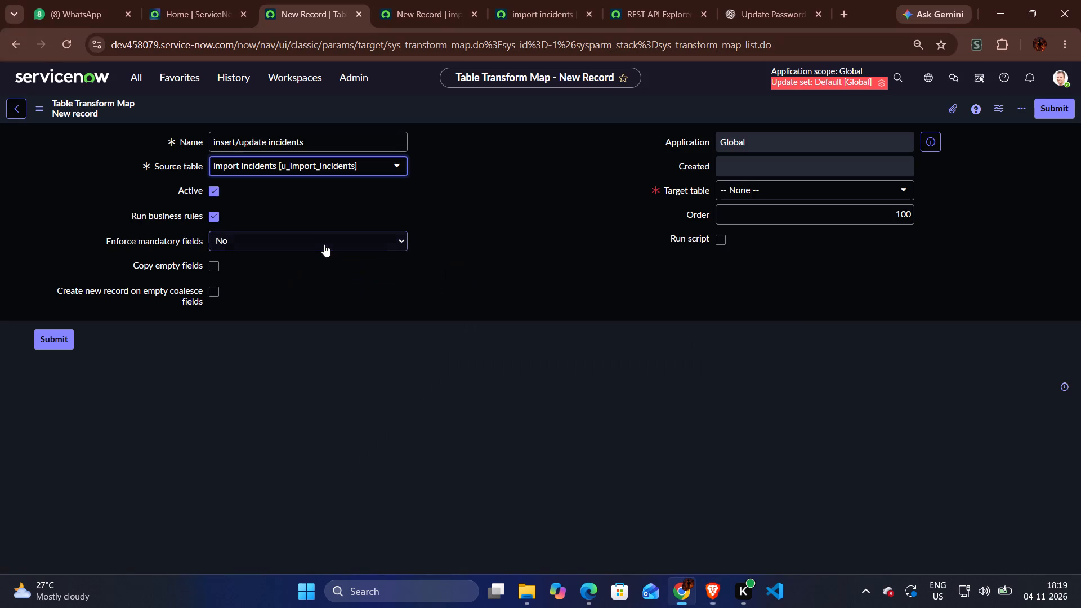
pyautogui.hotkey('alt', 'Tab')
pyautogui.hotkey('alt', 'Tab')
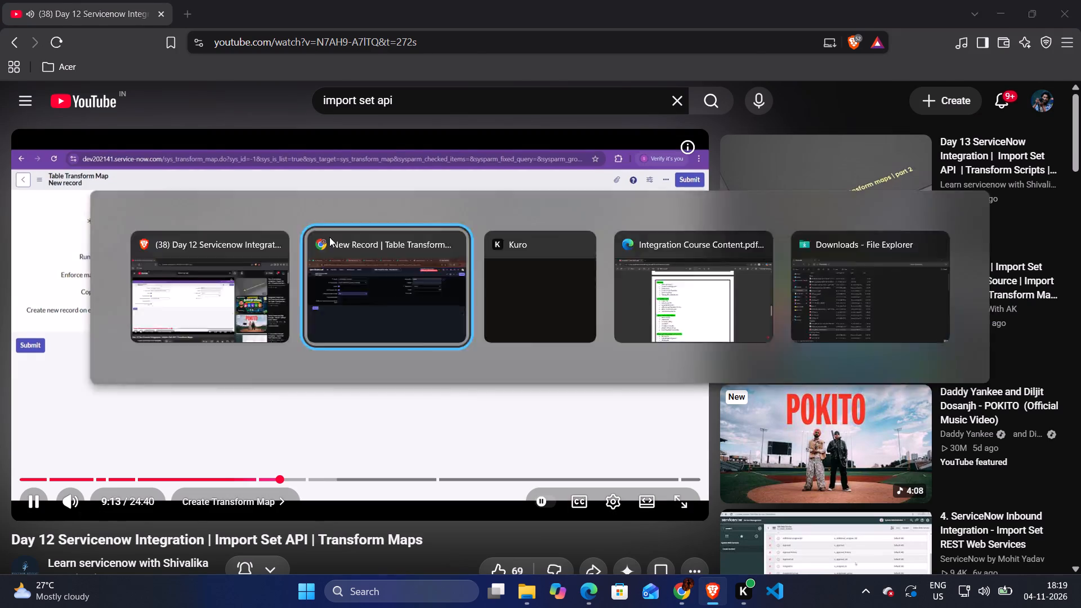
pyautogui.click(306, 234)
pyautogui.click(283, 276)
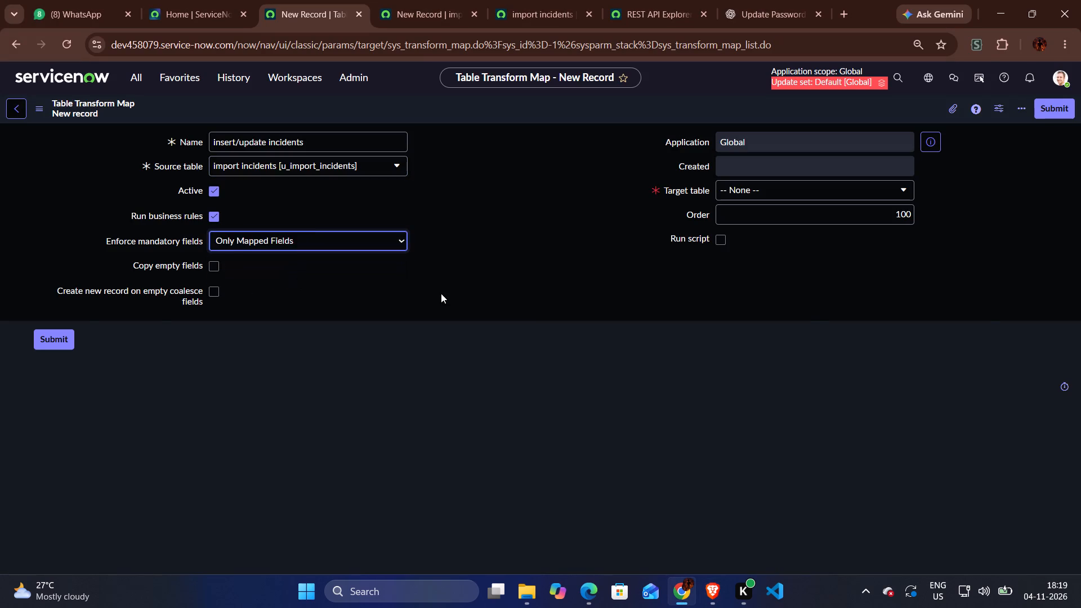
# Replay the tutorial's transform map settings and enable Create new record on empty coalesce fields on the new map.
pyautogui.hotkey('alt', 'Tab')
pyautogui.press('Left')
pyautogui.press('Left')
pyautogui.press('Left')
pyautogui.press('Left')
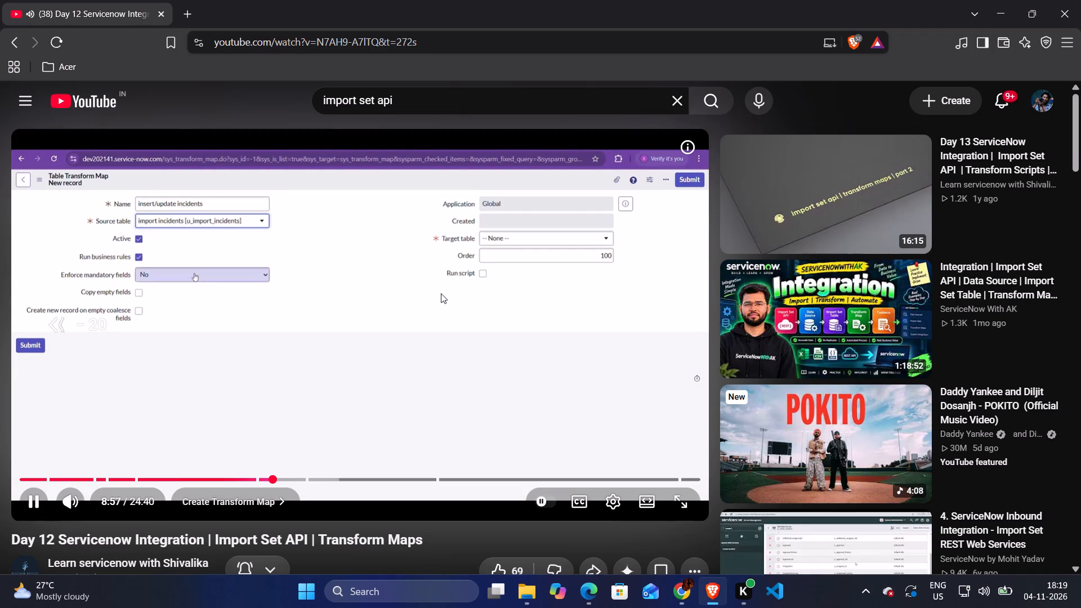
pyautogui.press('Left')
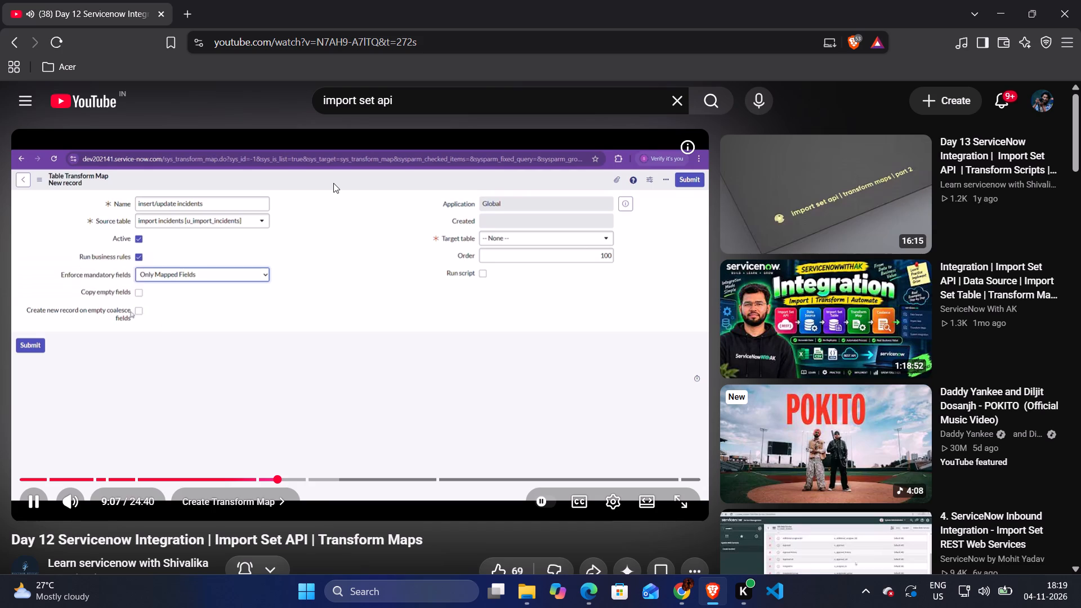
pyautogui.hotkey('alt', 'Tab')
pyautogui.click(213, 294)
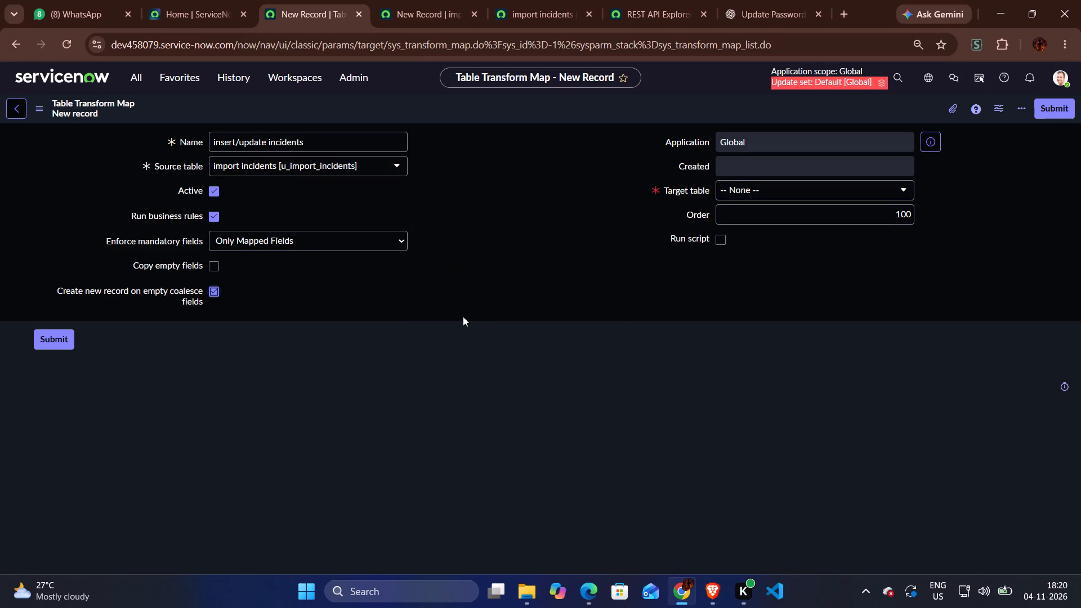
# Follow the tutorial video to the target table choice and set the map's target table to Incident [incident].
pyautogui.hotkey('alt', 'Tab')
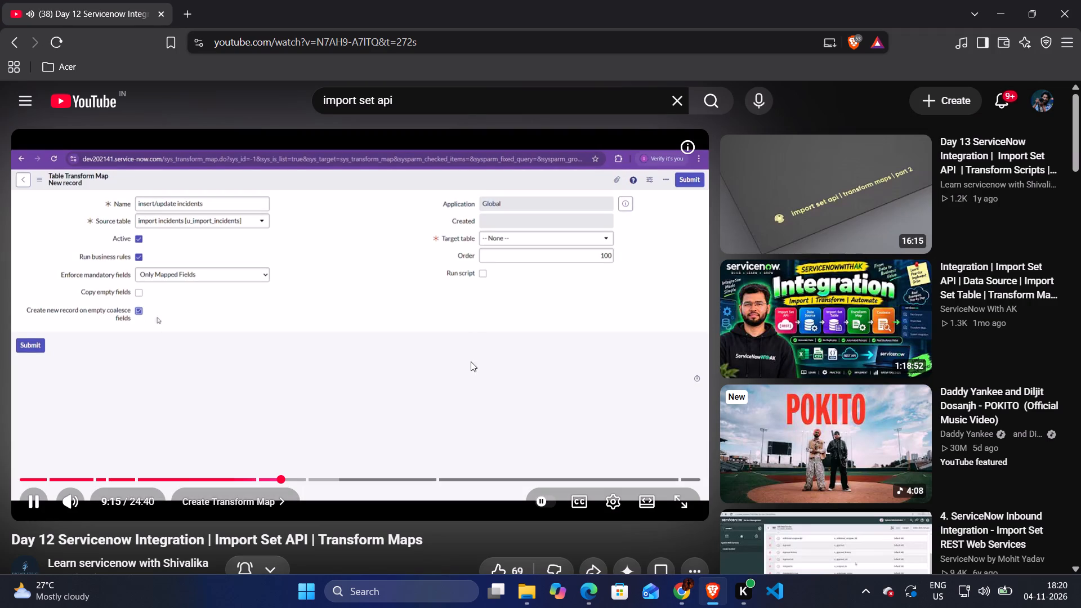
pyautogui.click(461, 493)
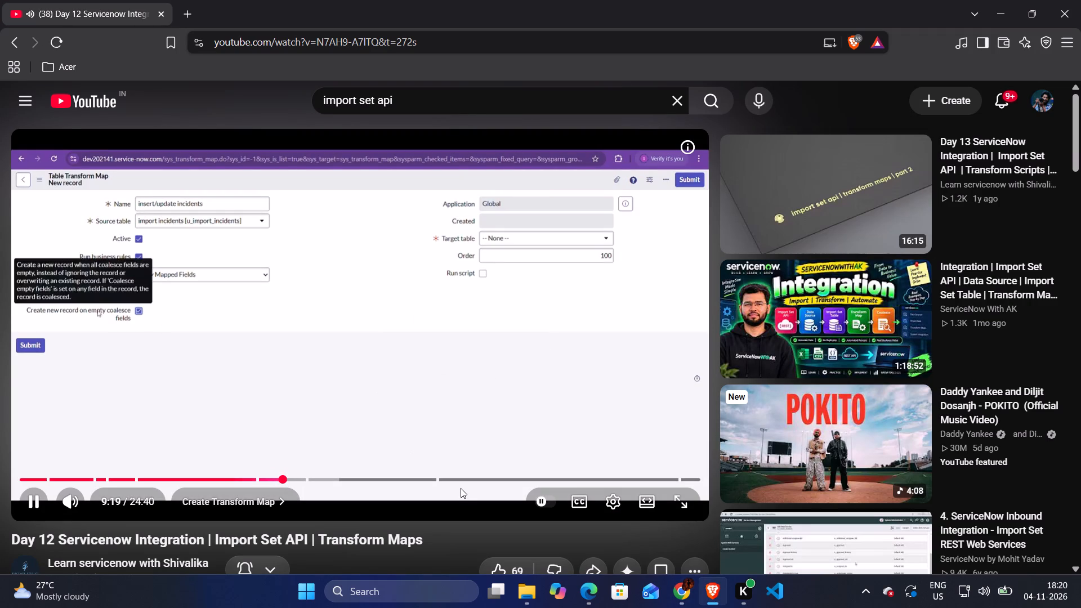
pyautogui.click(448, 514)
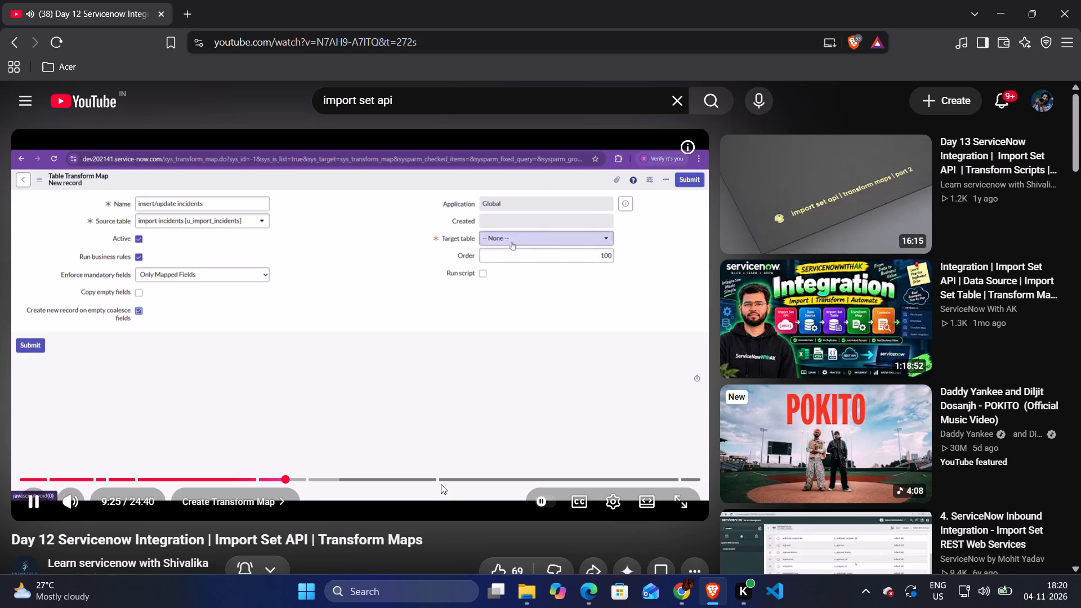
pyautogui.hotkey('alt', 'Tab')
pyautogui.click(850, 187)
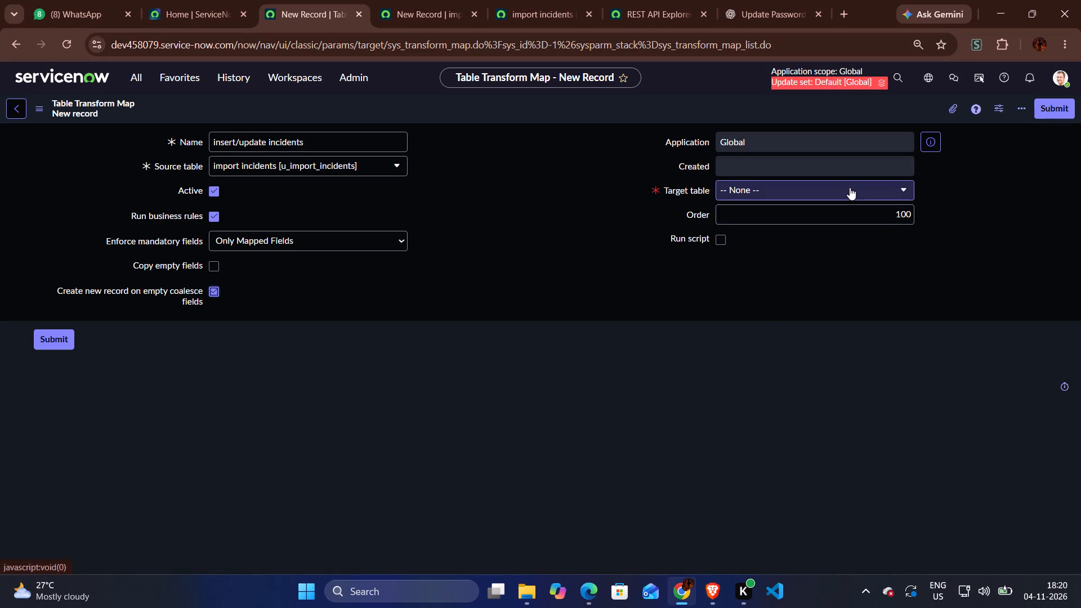
pyautogui.write('inci')
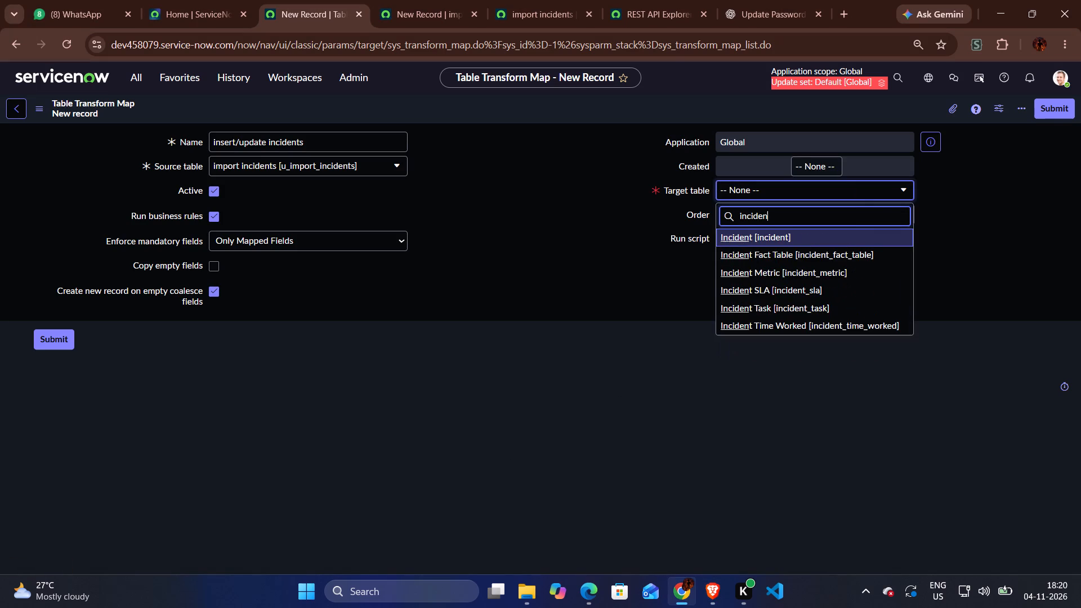
pyautogui.press('t')
pyautogui.click(774, 239)
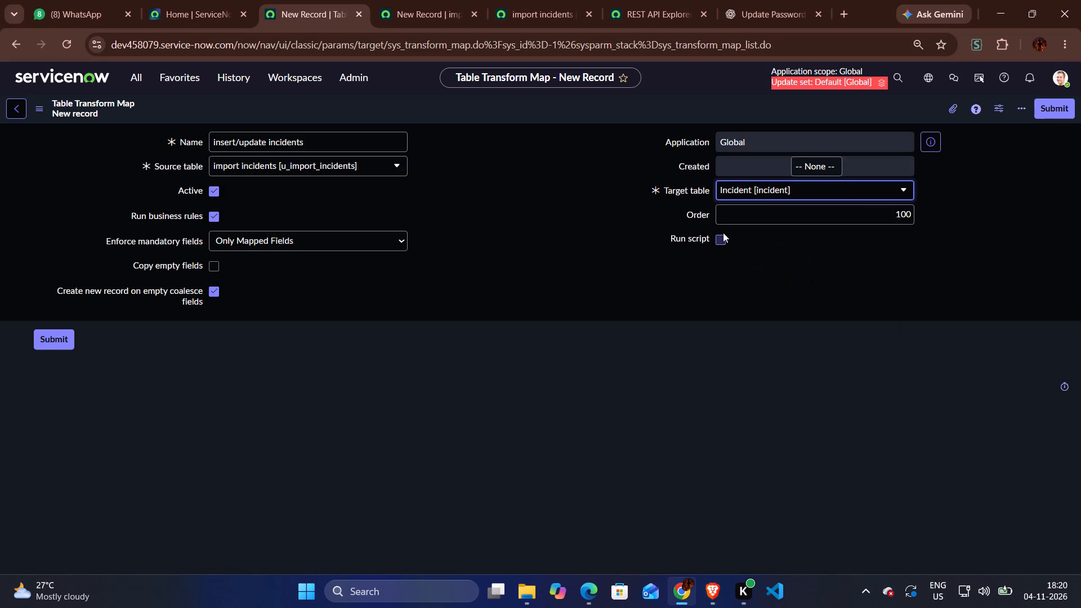
# Check the tutorial's next part and save the insert/update incidents transform map, staying on its record.
pyautogui.hotkey('alt', 'Tab')
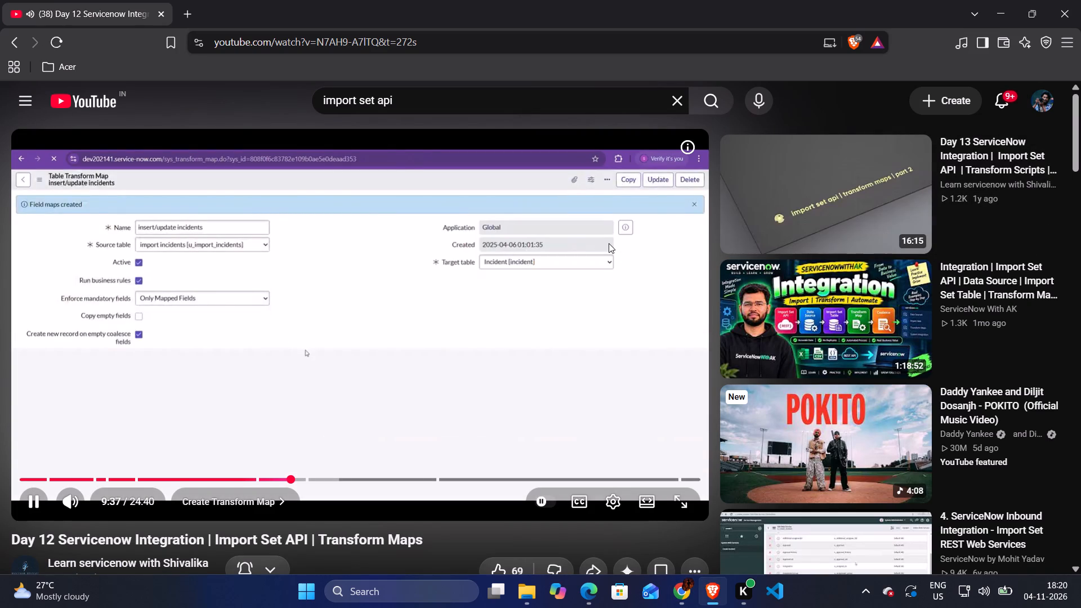
pyautogui.hotkey('alt', 'Tab')
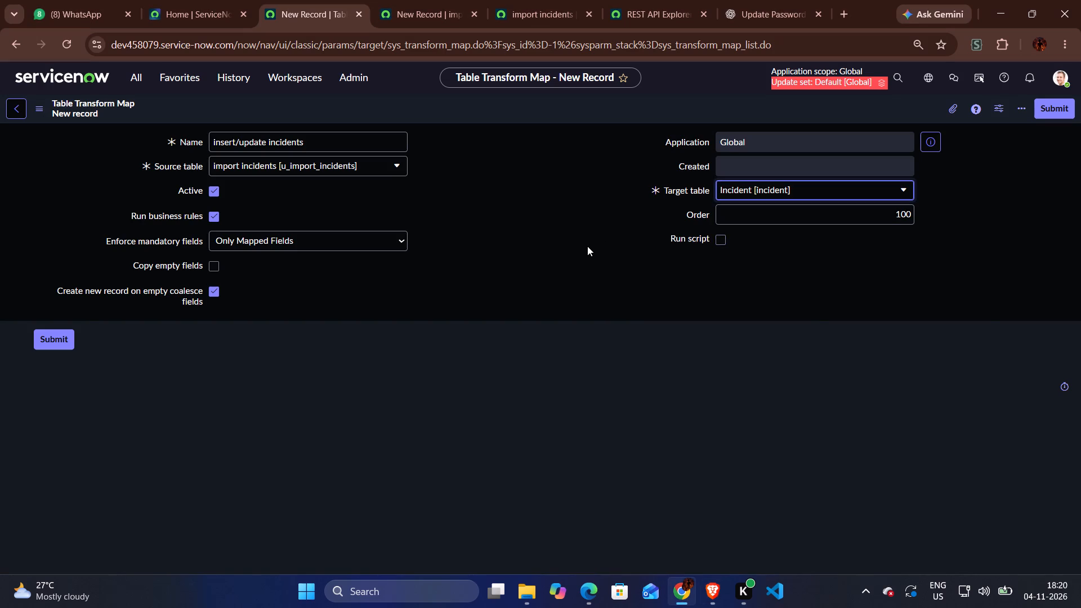
pyautogui.hotkey('alt', 'Tab')
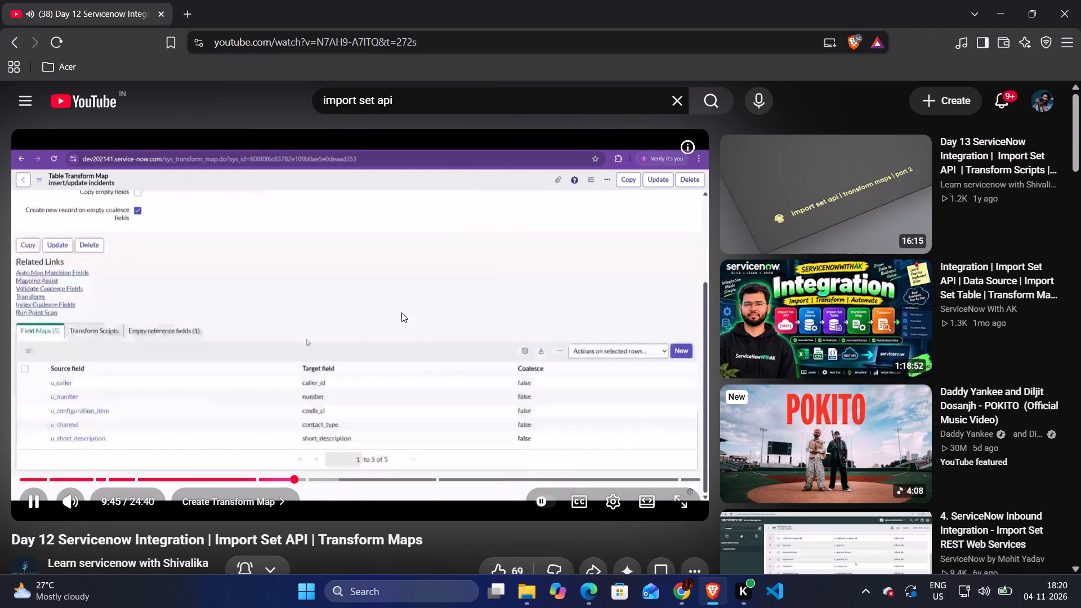
pyautogui.hotkey('alt', 'Tab')
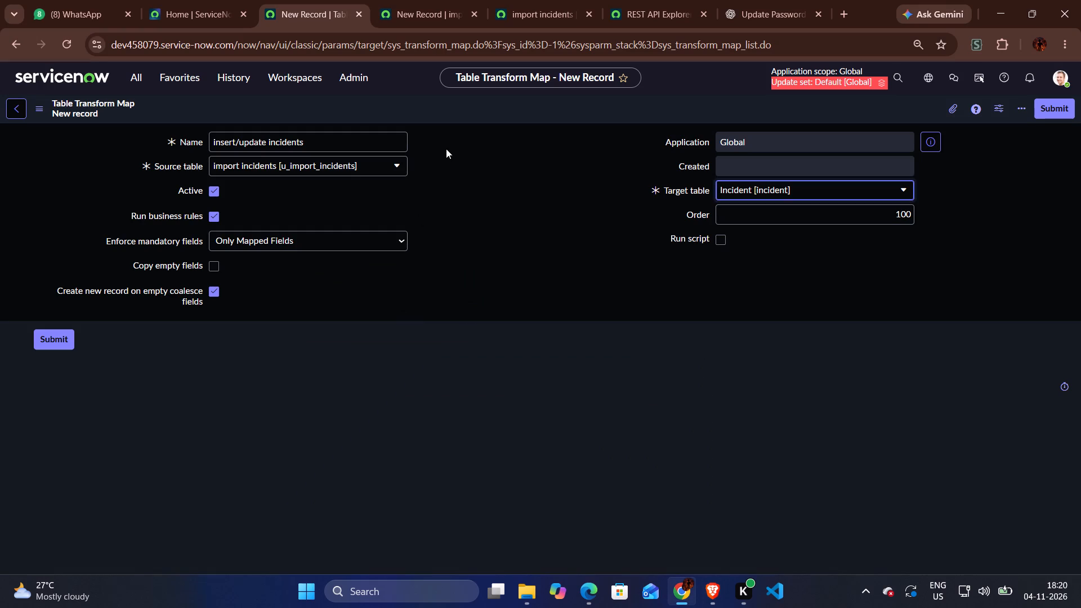
pyautogui.rightClick(456, 119)
pyautogui.click(475, 122)
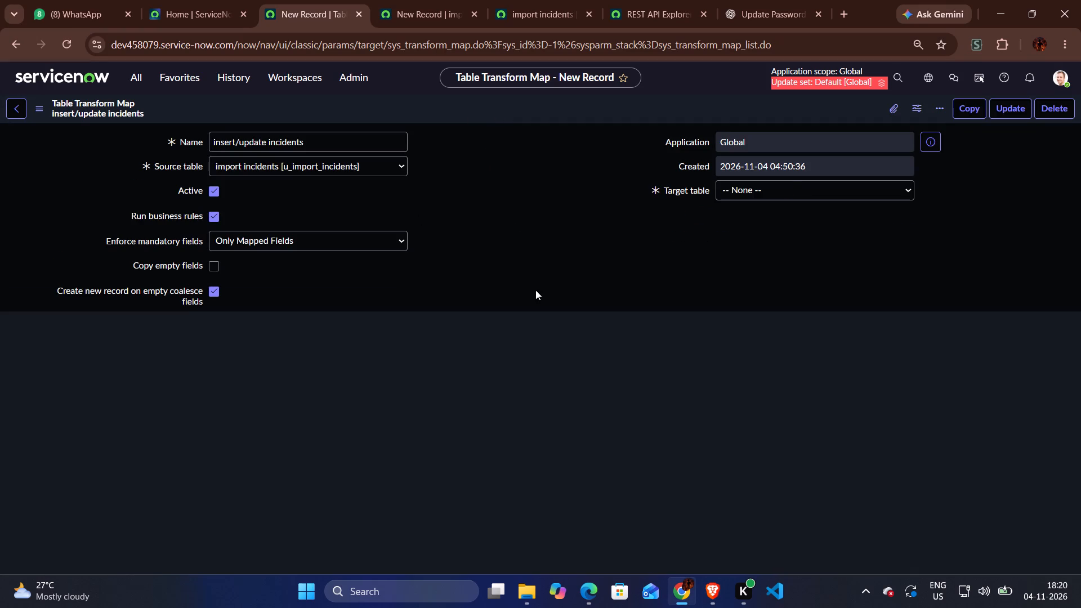
# Compare the saved map's Field Maps list with the field mappings and coalesce settings shown in the tutorial video.
pyautogui.scroll(-4, 535, 290)
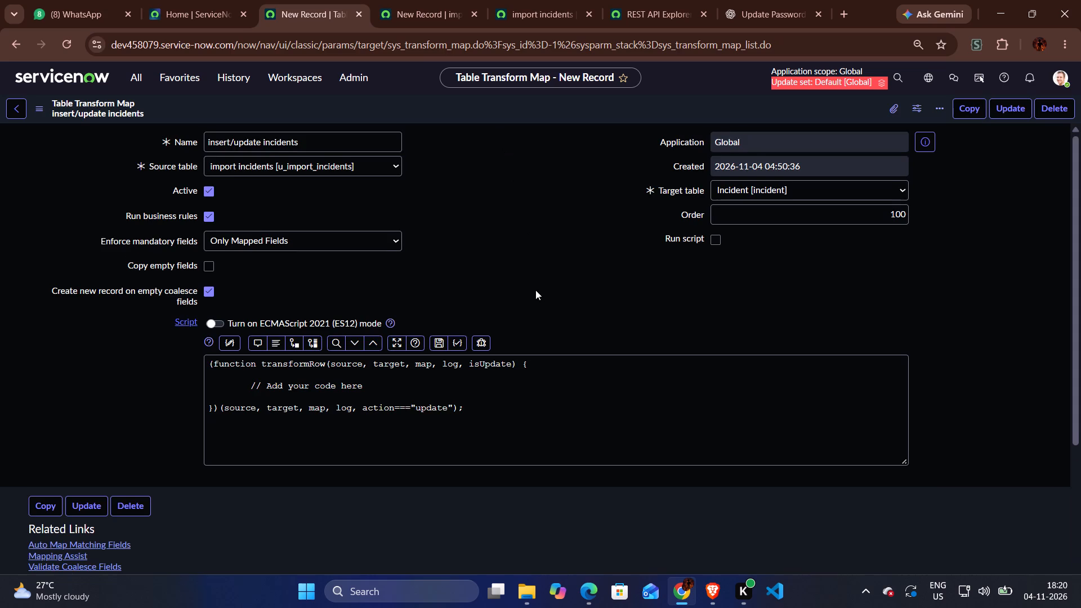
pyautogui.scroll(-4, 535, 290)
pyautogui.scroll(-3, 497, 354)
pyautogui.scroll(-3, 453, 371)
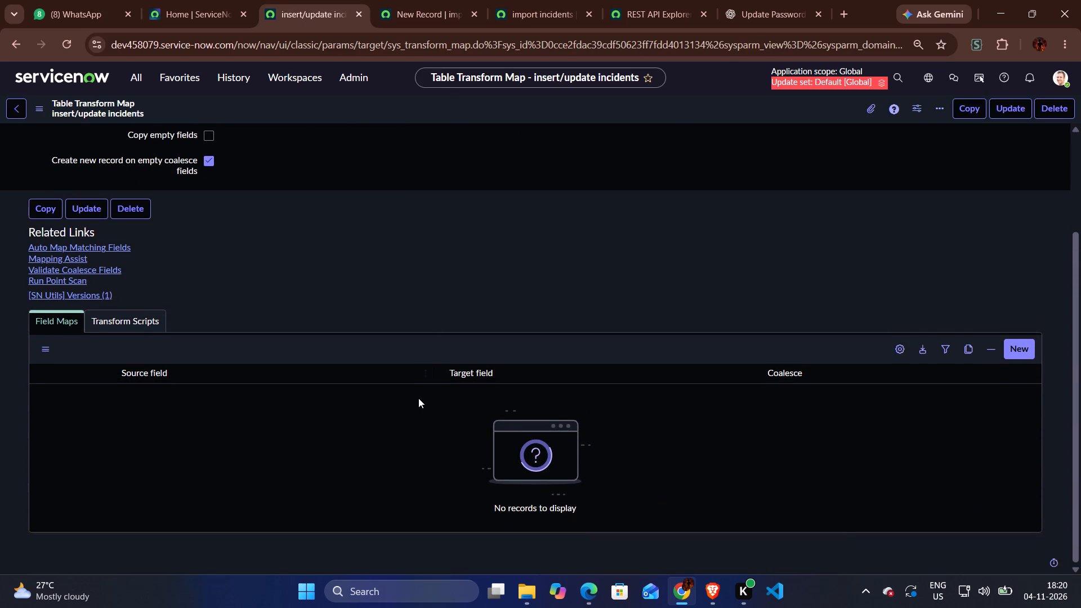
pyautogui.scroll(3, 414, 390)
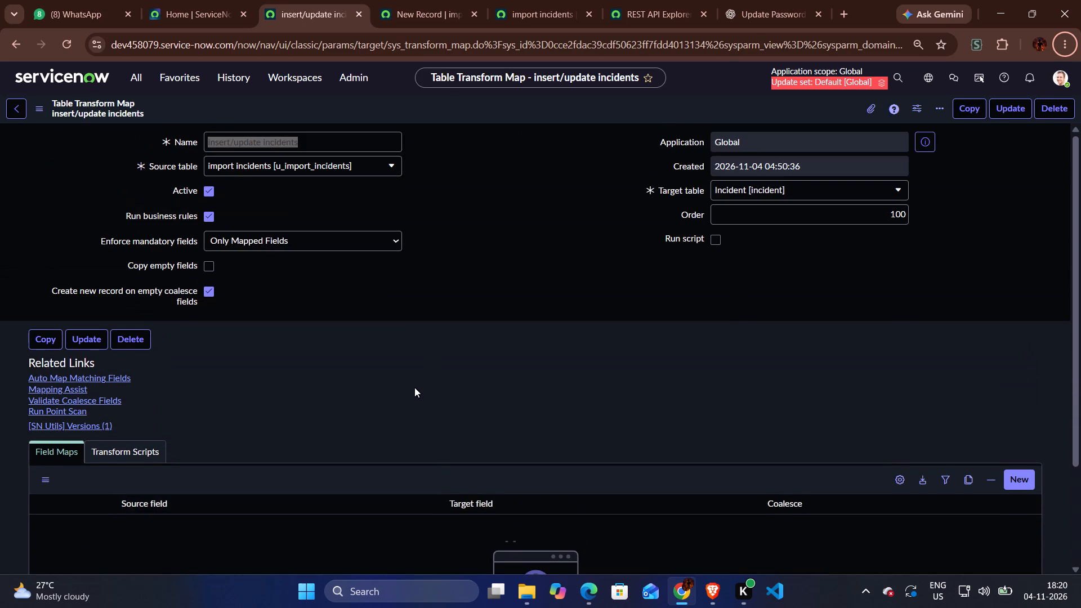
pyautogui.hotkey('alt', 'Tab')
pyautogui.click(397, 360)
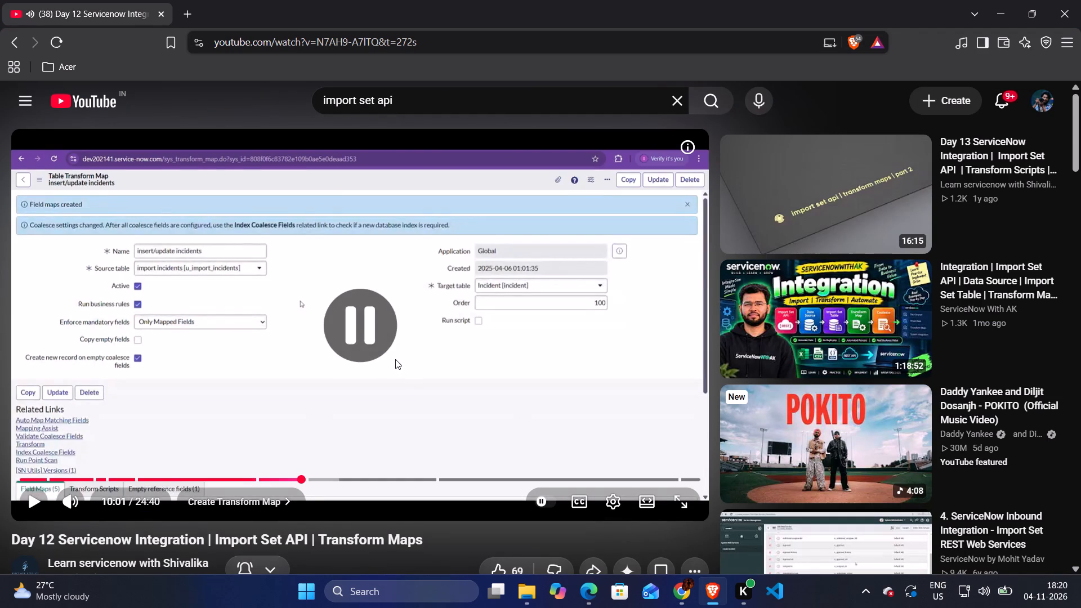
pyautogui.press('Left')
pyautogui.press('Left')
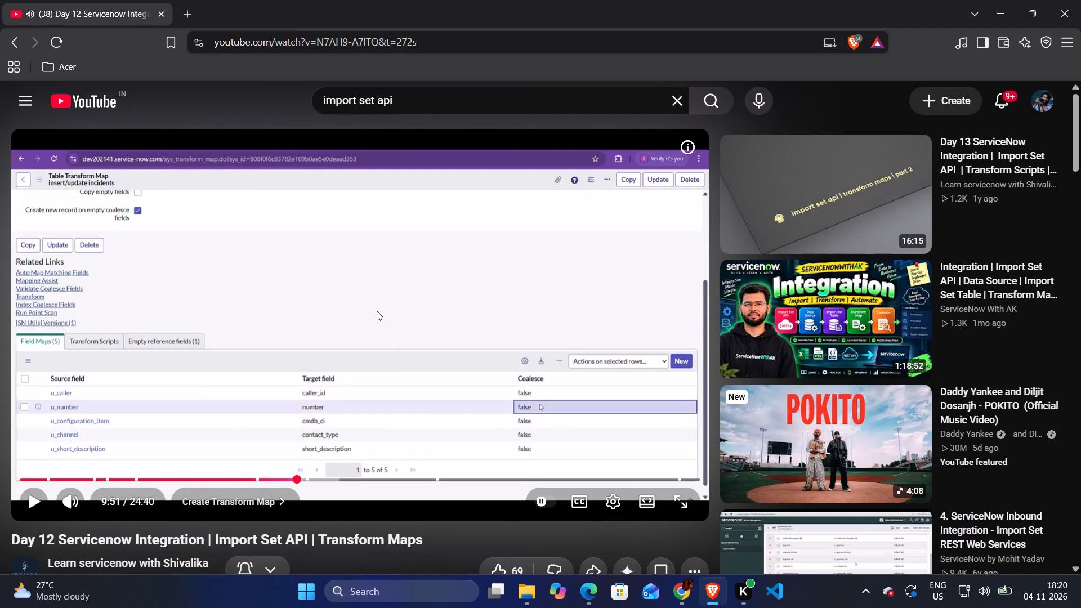
pyautogui.hotkey('alt', 'Tab')
pyautogui.scroll(-2, 43, 408)
pyautogui.click(51, 315)
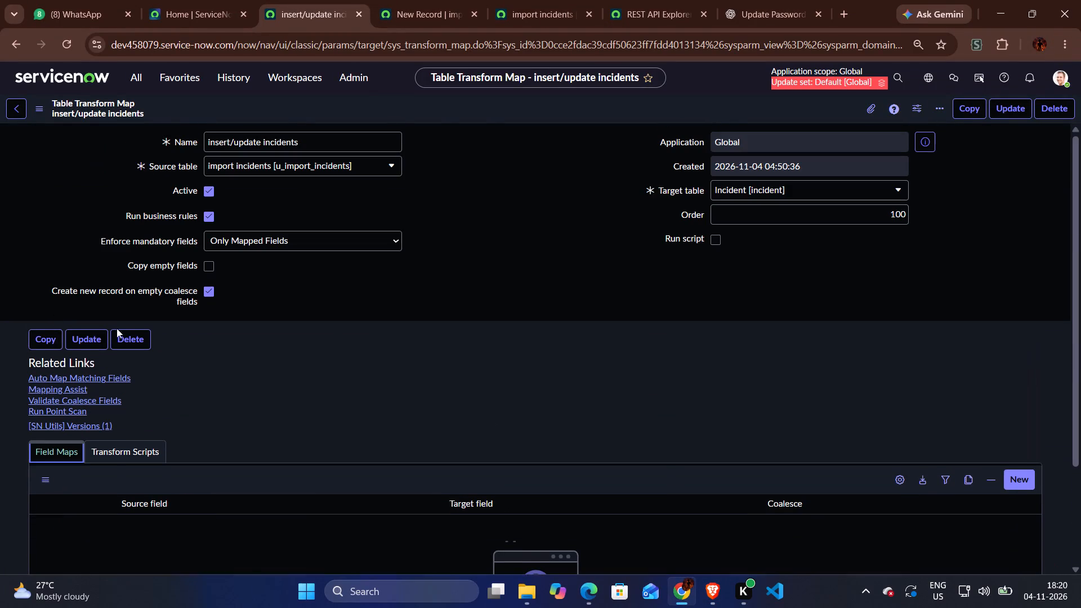
pyautogui.scroll(-3, 589, 391)
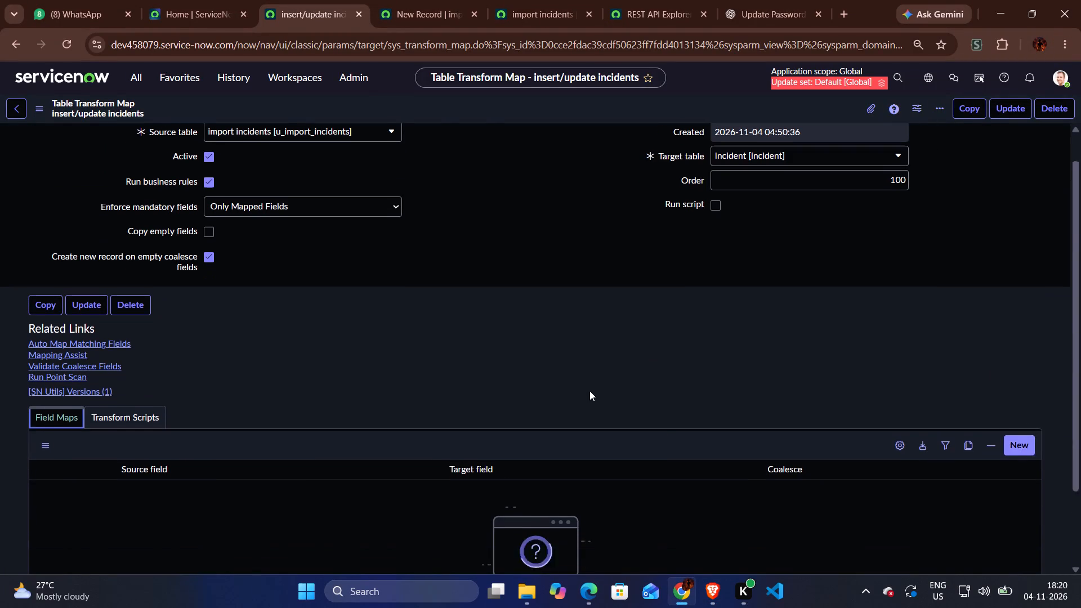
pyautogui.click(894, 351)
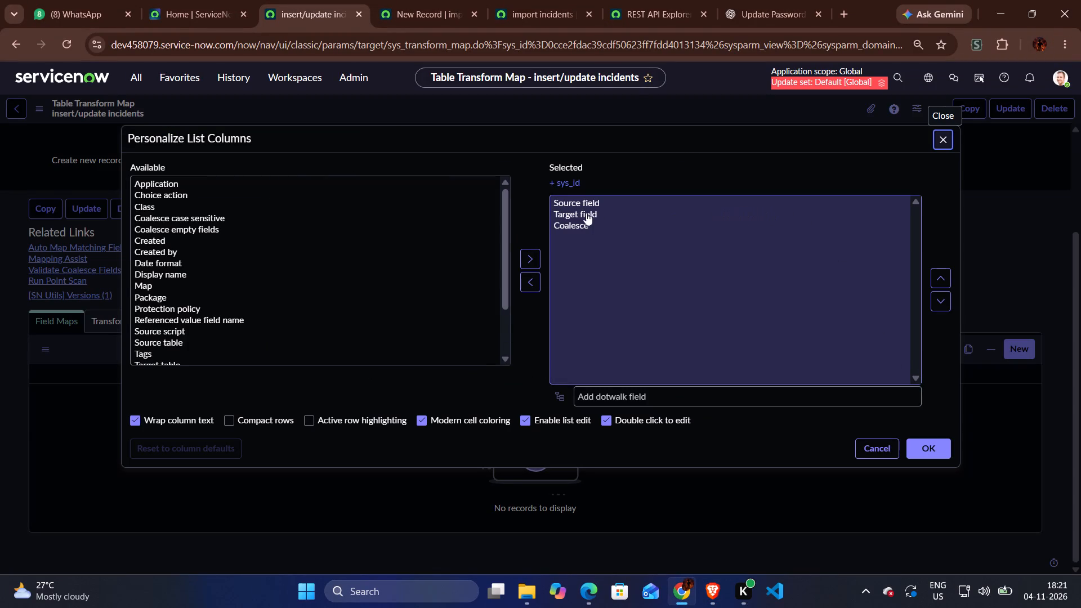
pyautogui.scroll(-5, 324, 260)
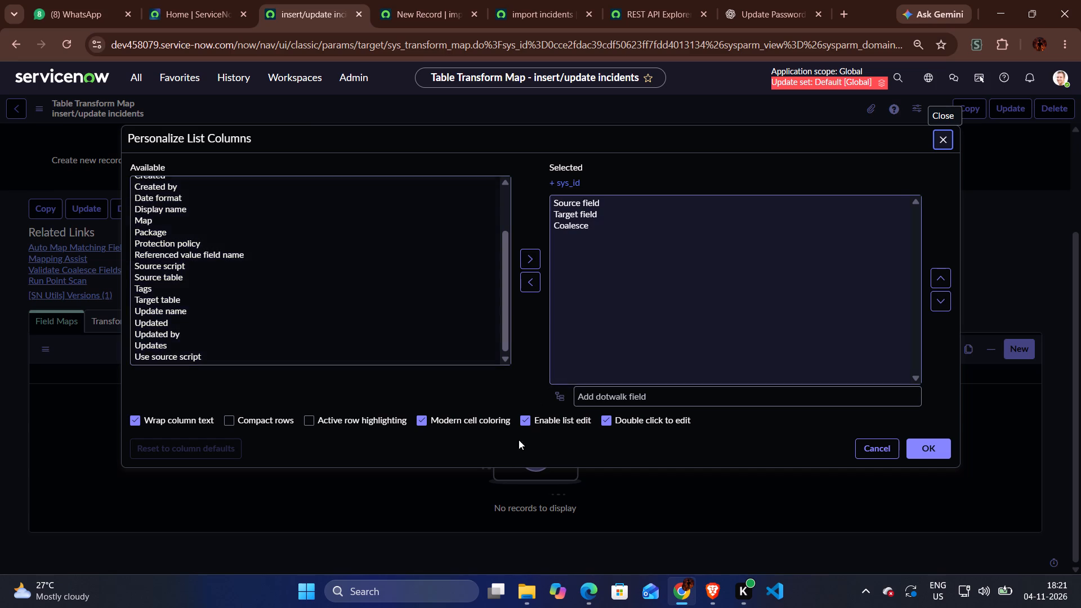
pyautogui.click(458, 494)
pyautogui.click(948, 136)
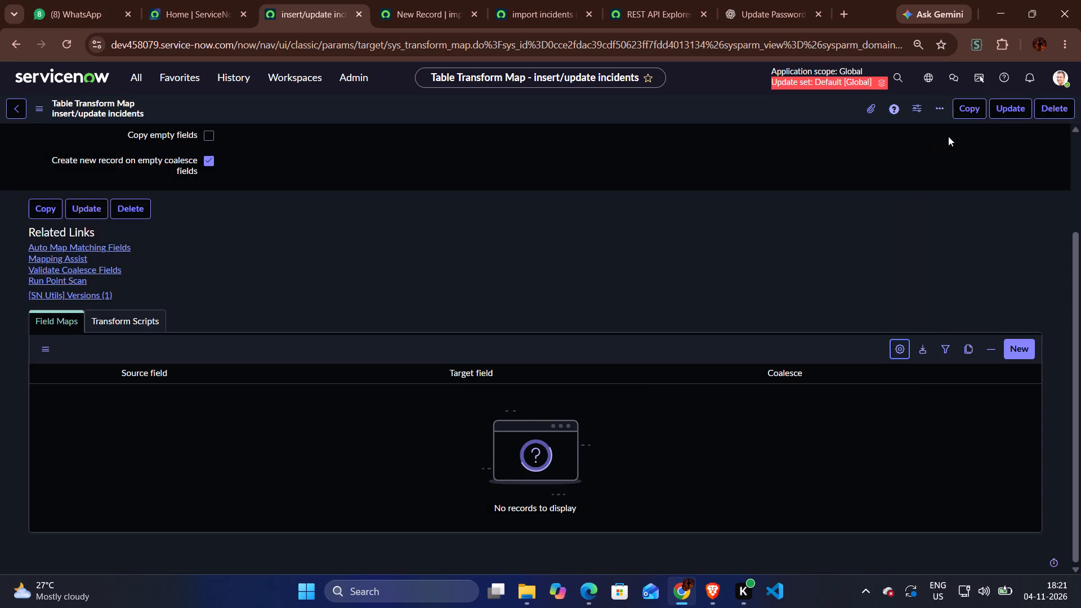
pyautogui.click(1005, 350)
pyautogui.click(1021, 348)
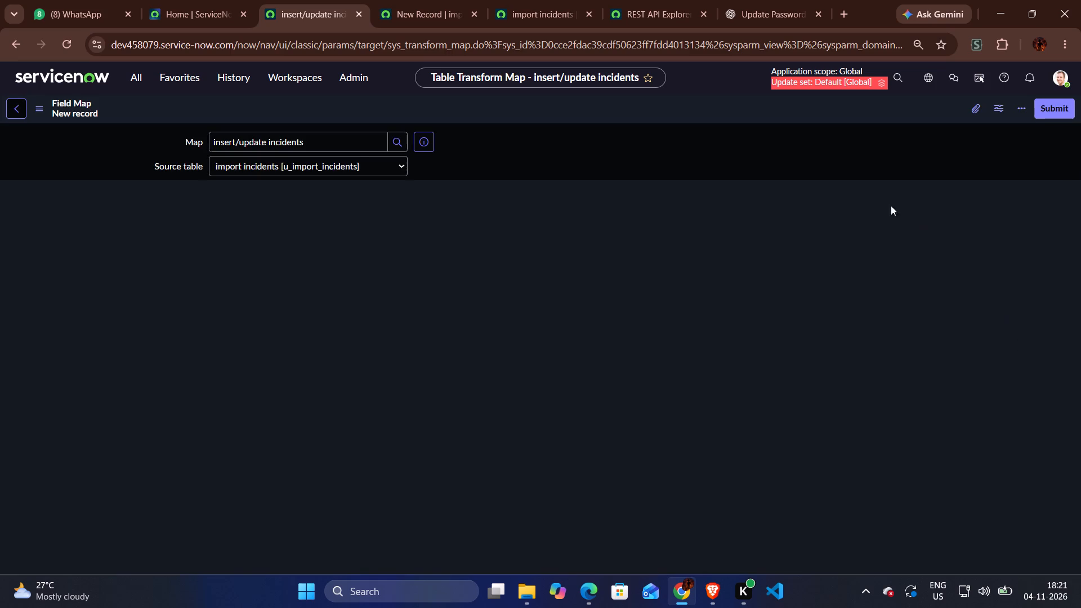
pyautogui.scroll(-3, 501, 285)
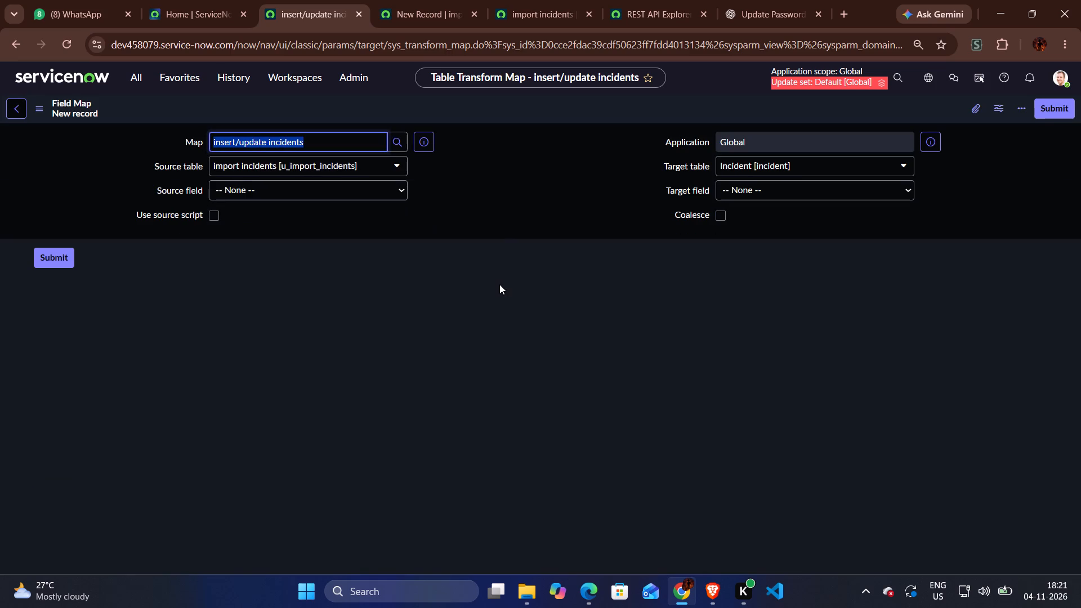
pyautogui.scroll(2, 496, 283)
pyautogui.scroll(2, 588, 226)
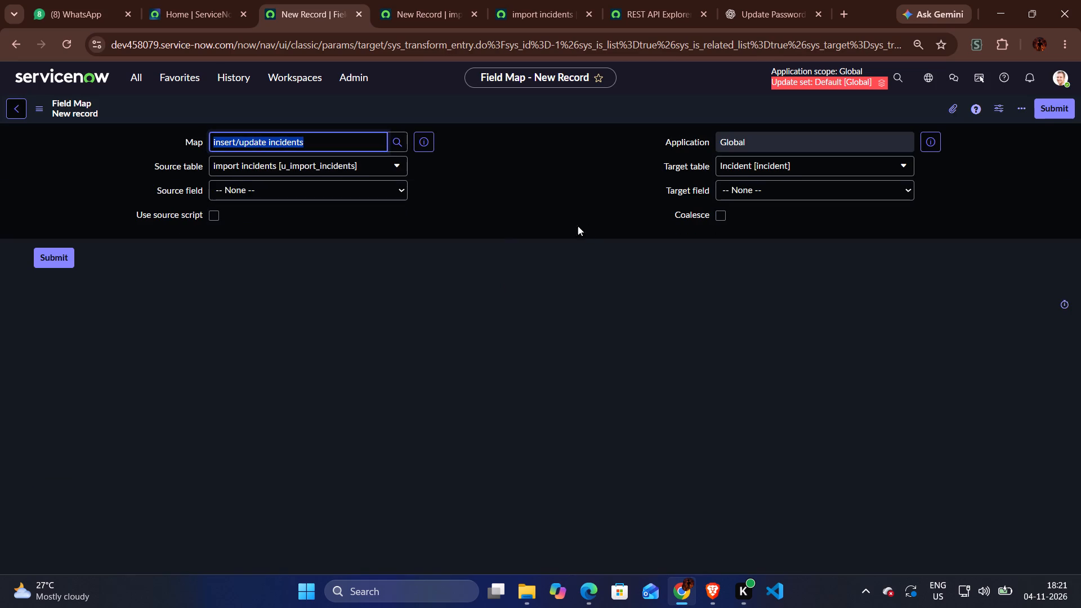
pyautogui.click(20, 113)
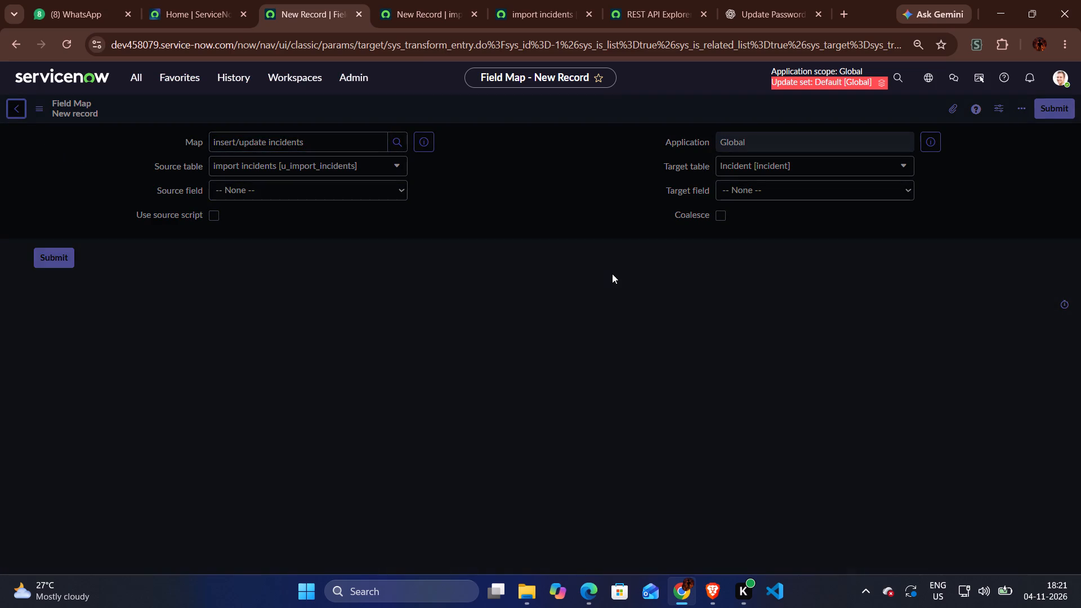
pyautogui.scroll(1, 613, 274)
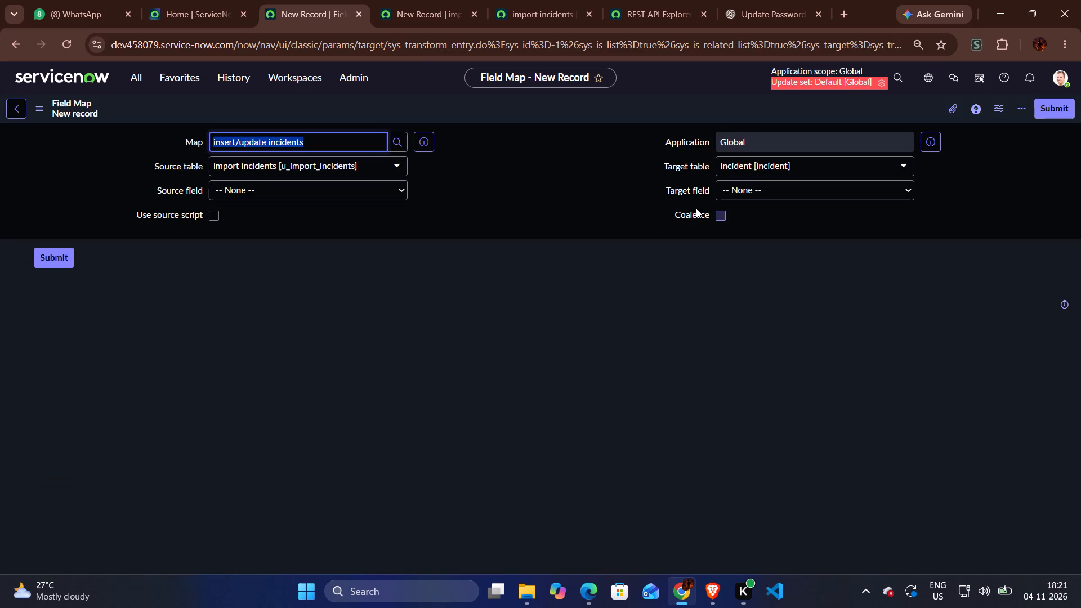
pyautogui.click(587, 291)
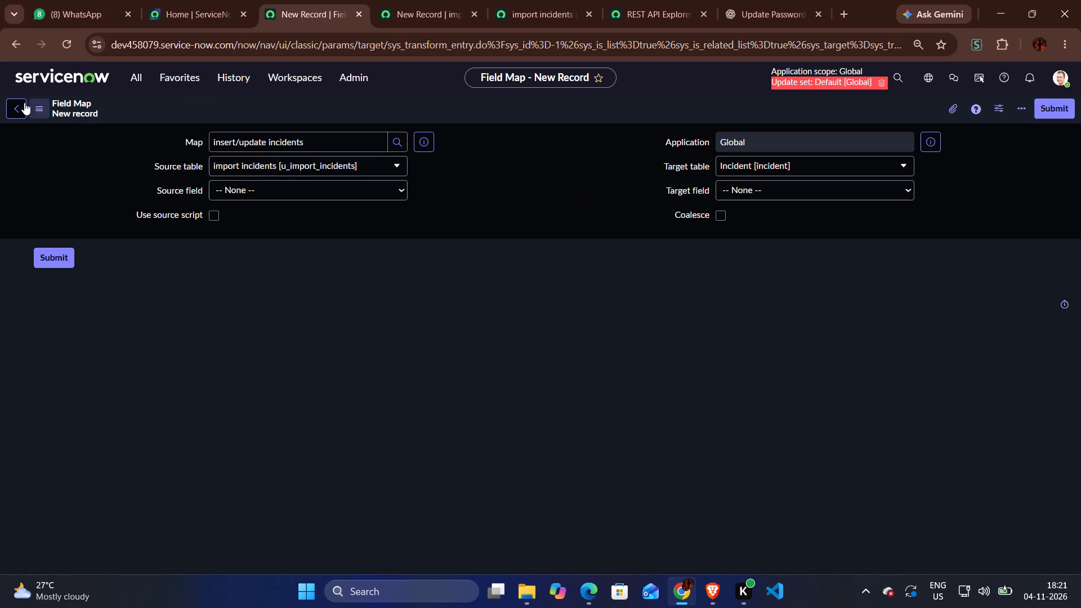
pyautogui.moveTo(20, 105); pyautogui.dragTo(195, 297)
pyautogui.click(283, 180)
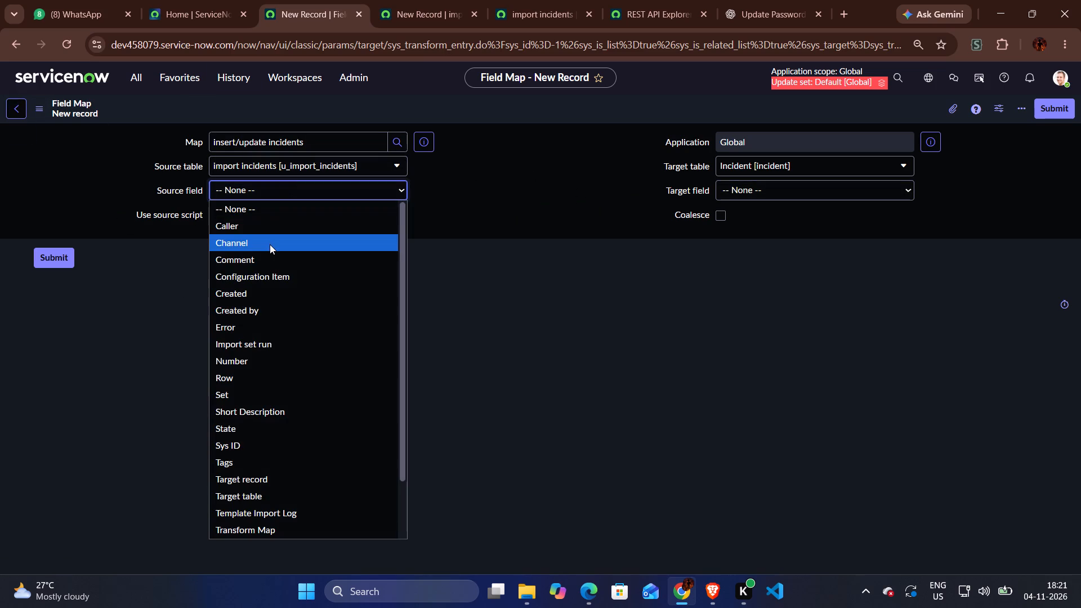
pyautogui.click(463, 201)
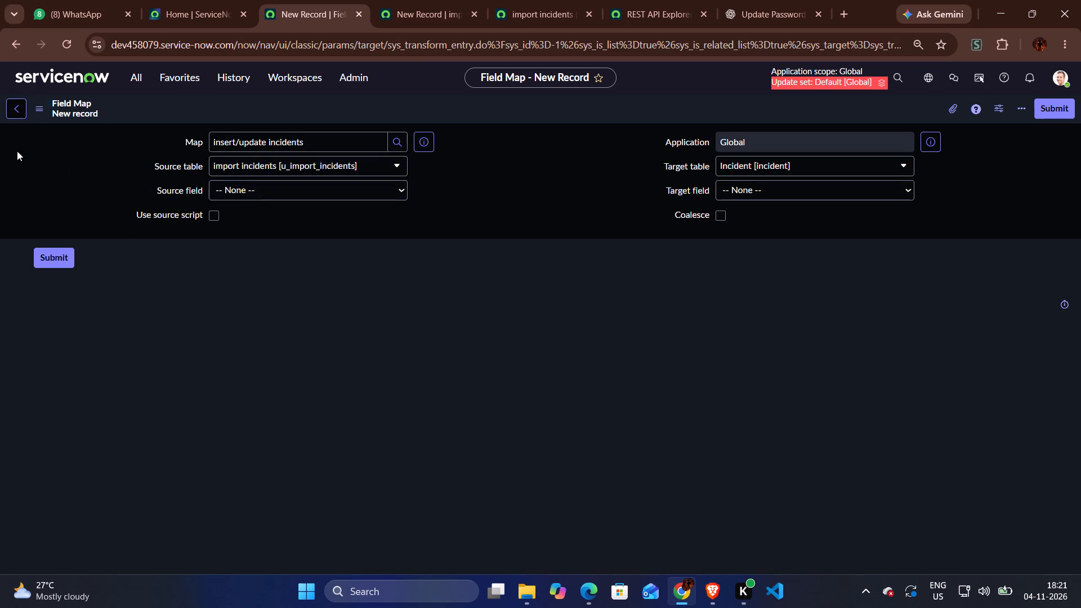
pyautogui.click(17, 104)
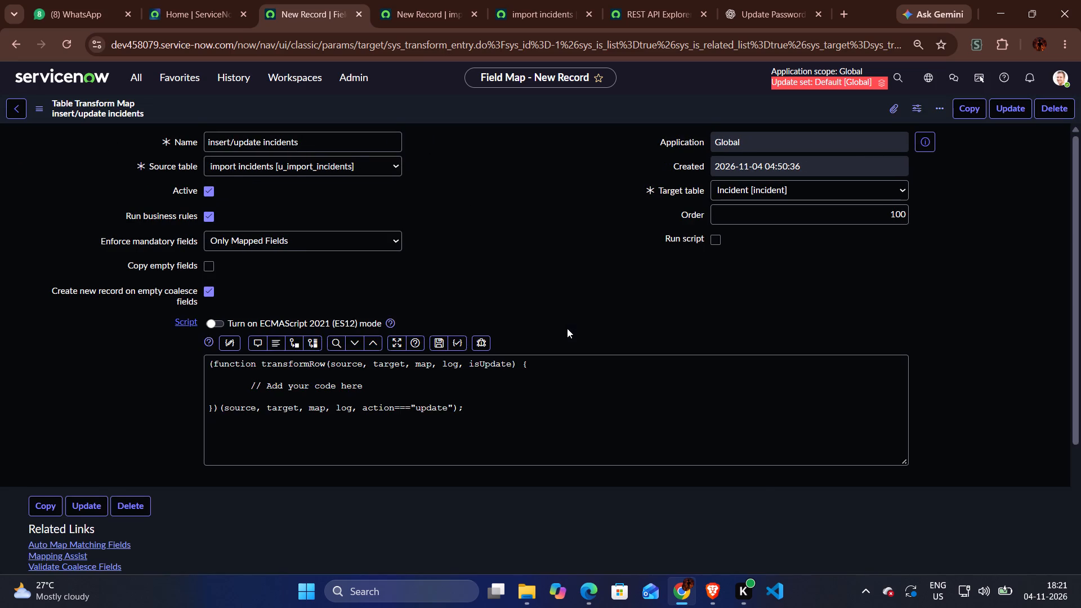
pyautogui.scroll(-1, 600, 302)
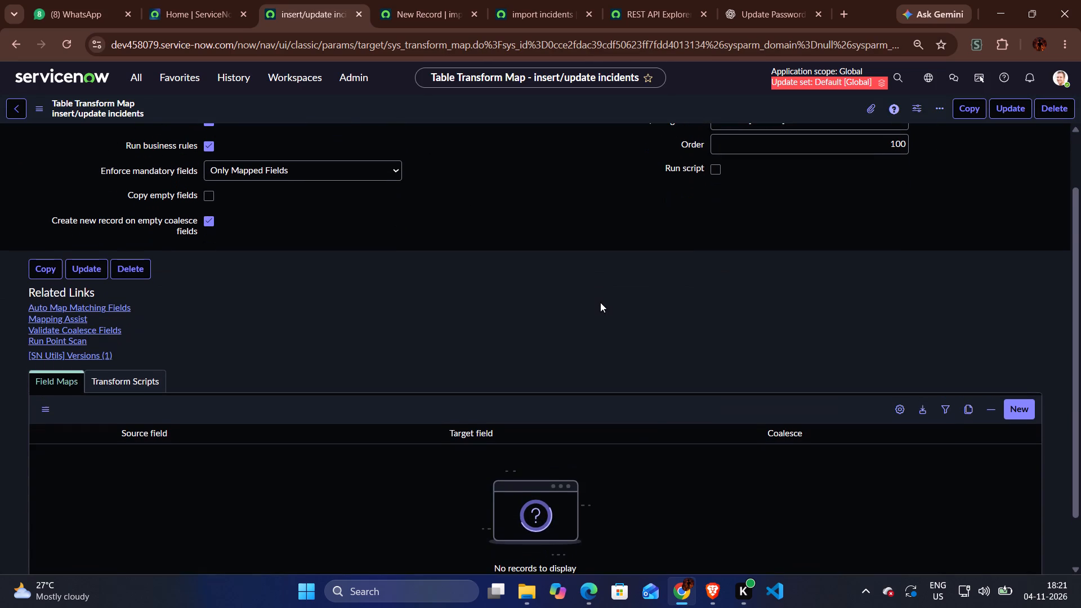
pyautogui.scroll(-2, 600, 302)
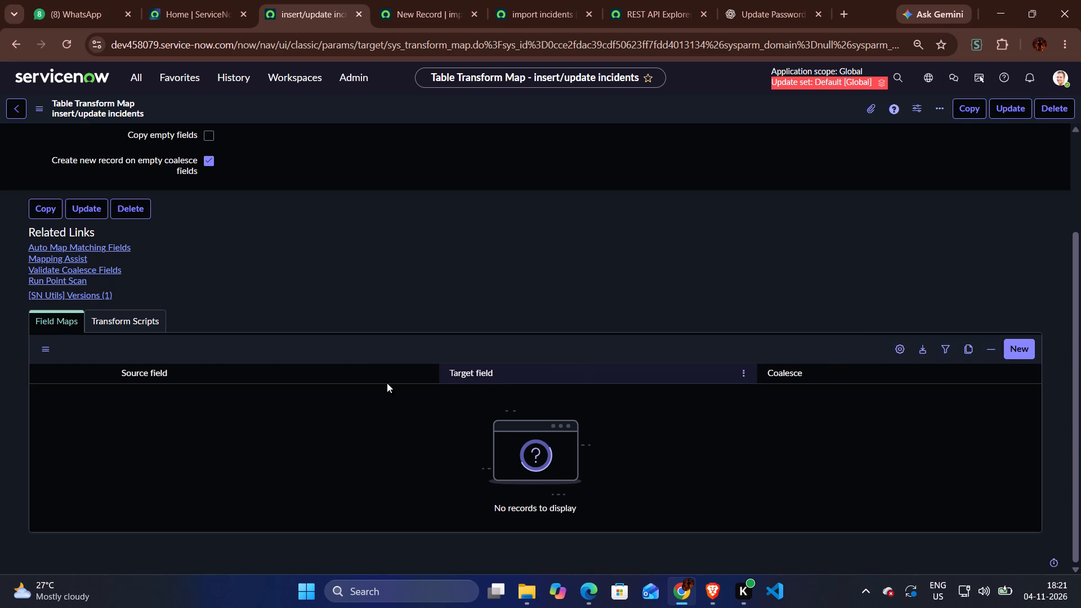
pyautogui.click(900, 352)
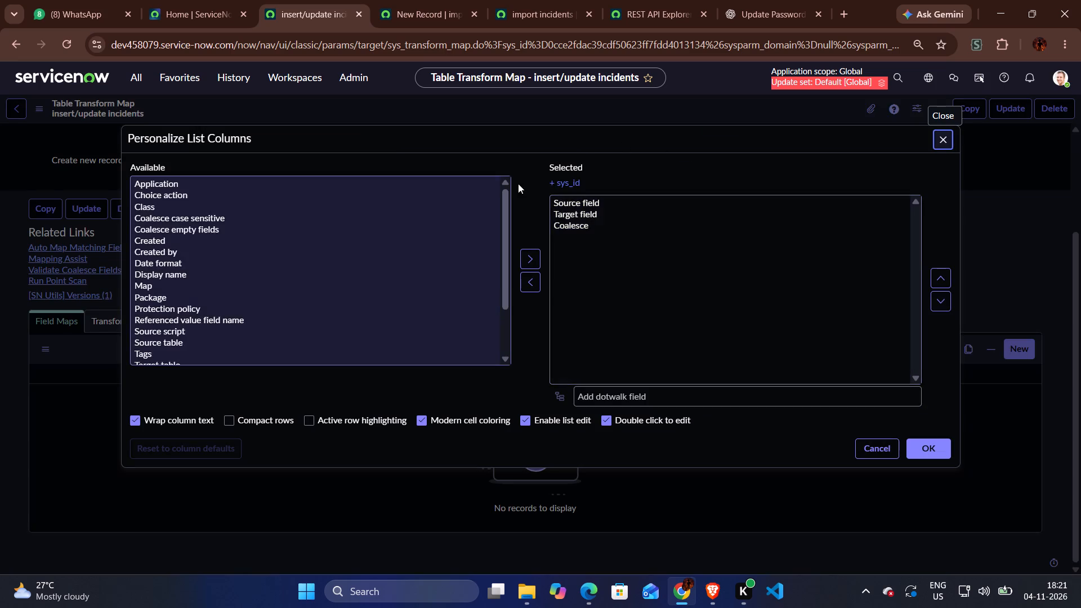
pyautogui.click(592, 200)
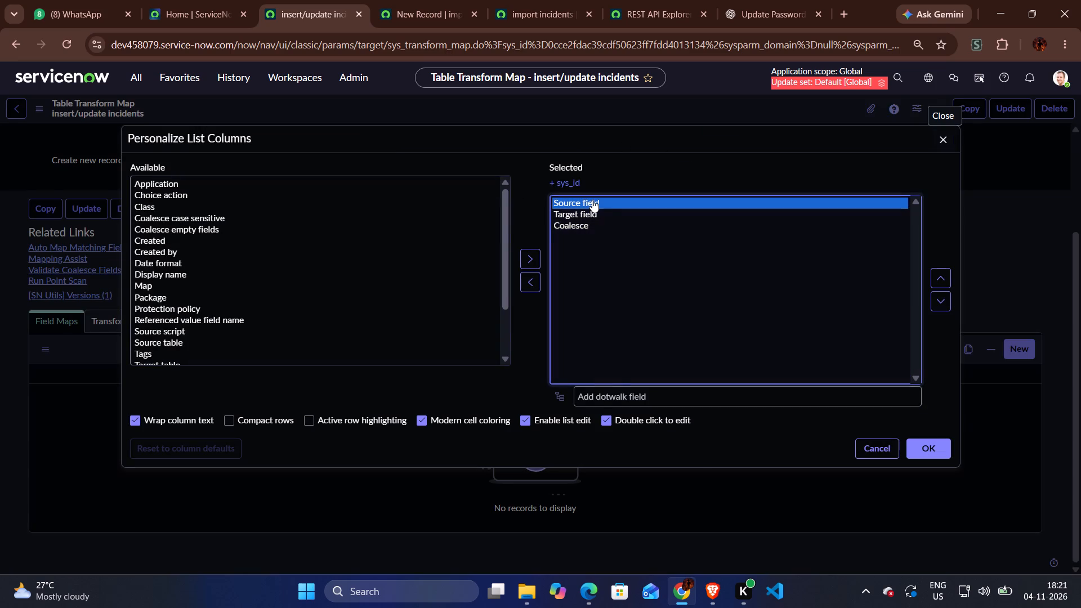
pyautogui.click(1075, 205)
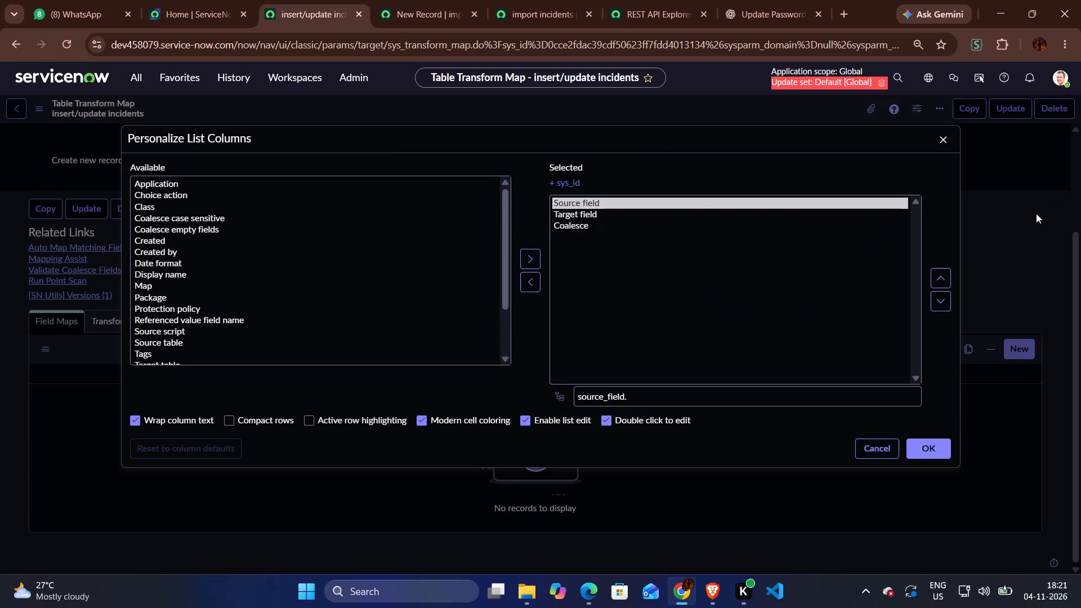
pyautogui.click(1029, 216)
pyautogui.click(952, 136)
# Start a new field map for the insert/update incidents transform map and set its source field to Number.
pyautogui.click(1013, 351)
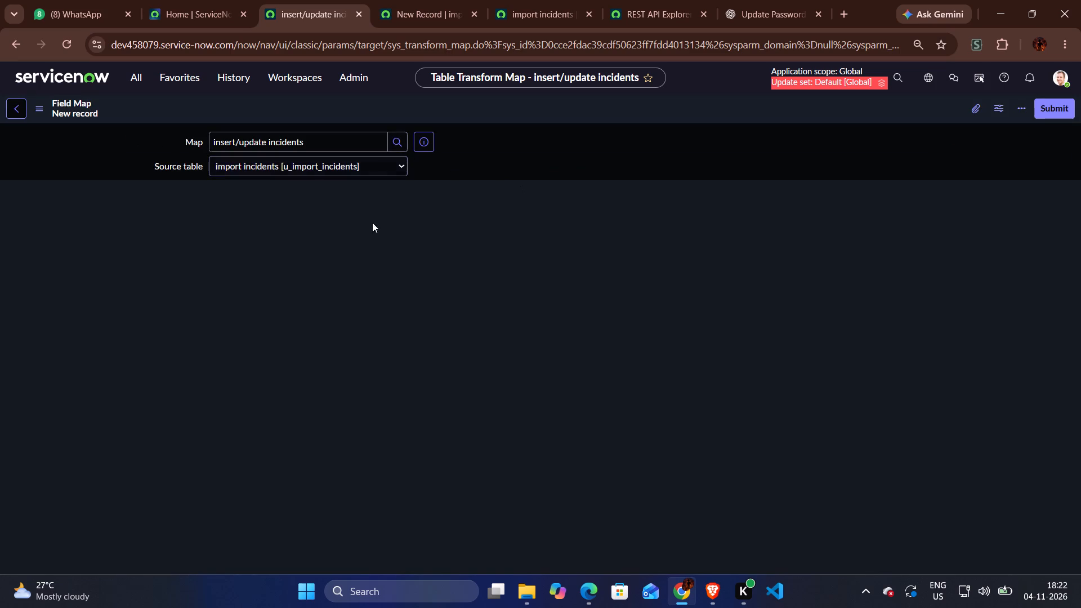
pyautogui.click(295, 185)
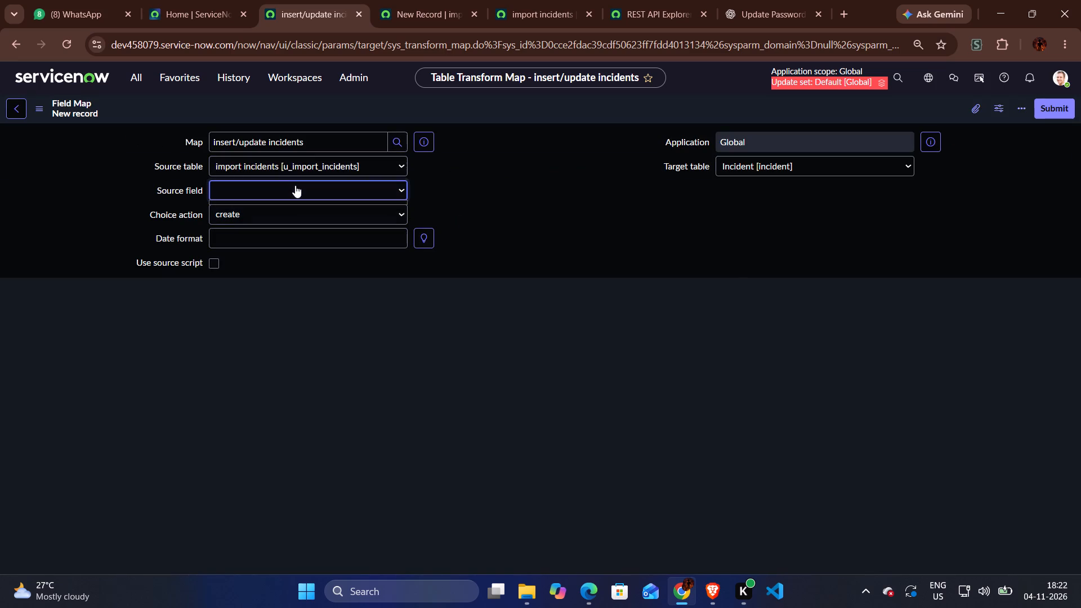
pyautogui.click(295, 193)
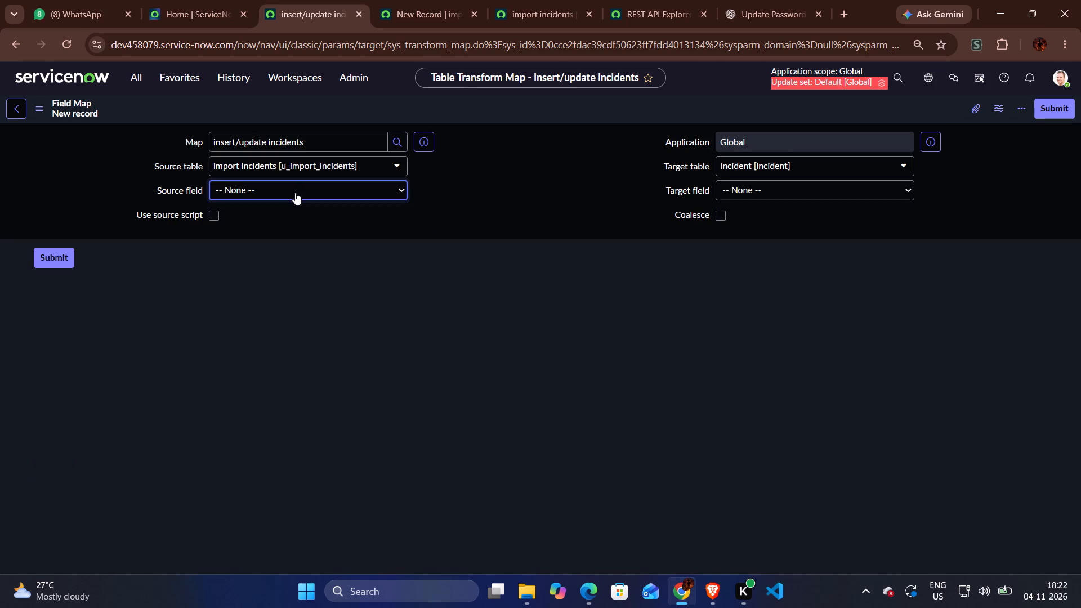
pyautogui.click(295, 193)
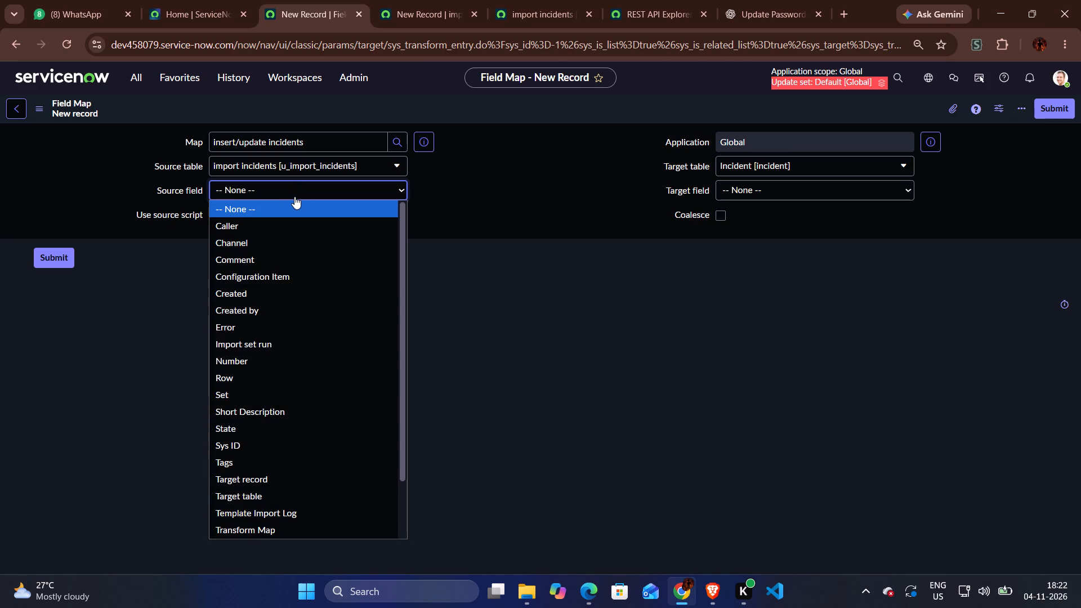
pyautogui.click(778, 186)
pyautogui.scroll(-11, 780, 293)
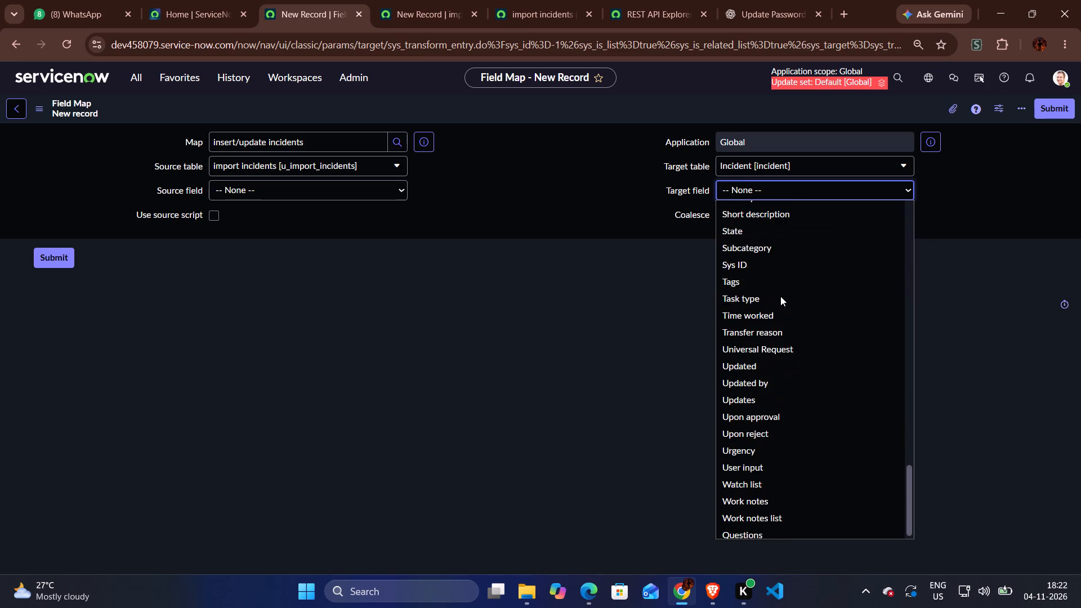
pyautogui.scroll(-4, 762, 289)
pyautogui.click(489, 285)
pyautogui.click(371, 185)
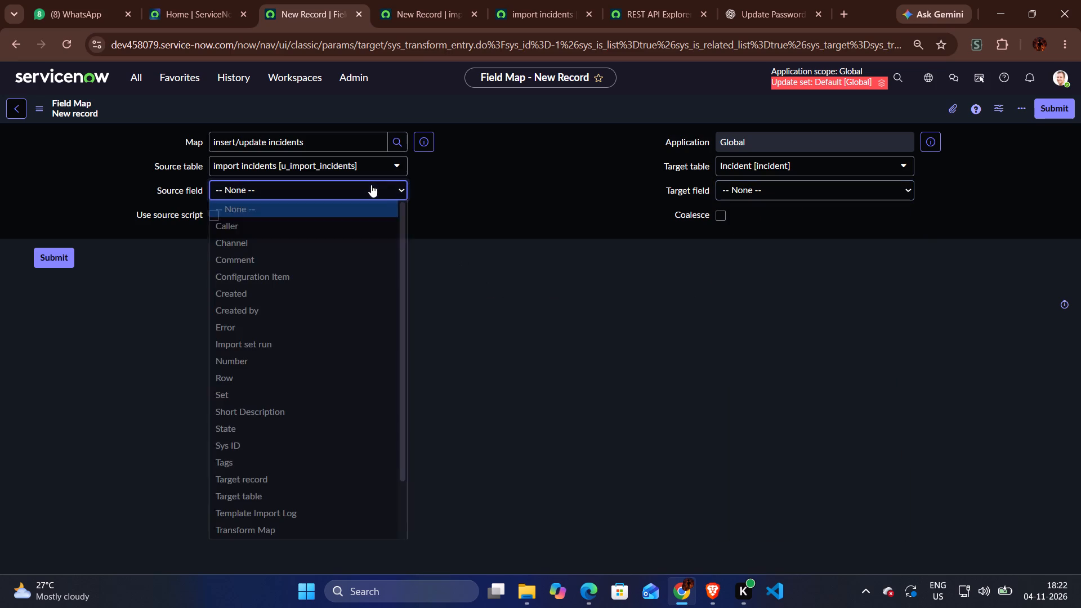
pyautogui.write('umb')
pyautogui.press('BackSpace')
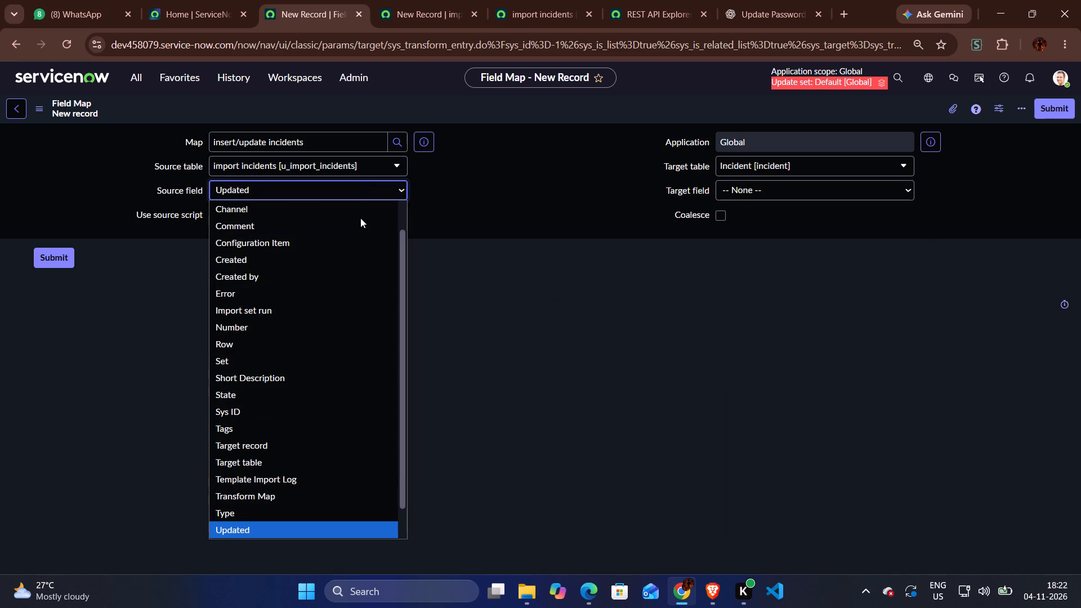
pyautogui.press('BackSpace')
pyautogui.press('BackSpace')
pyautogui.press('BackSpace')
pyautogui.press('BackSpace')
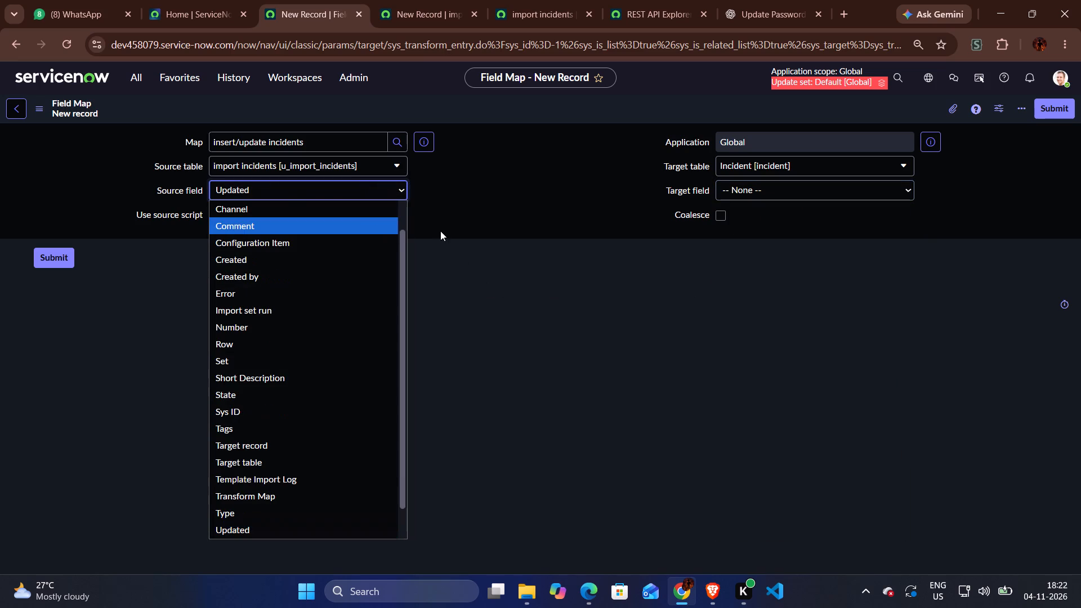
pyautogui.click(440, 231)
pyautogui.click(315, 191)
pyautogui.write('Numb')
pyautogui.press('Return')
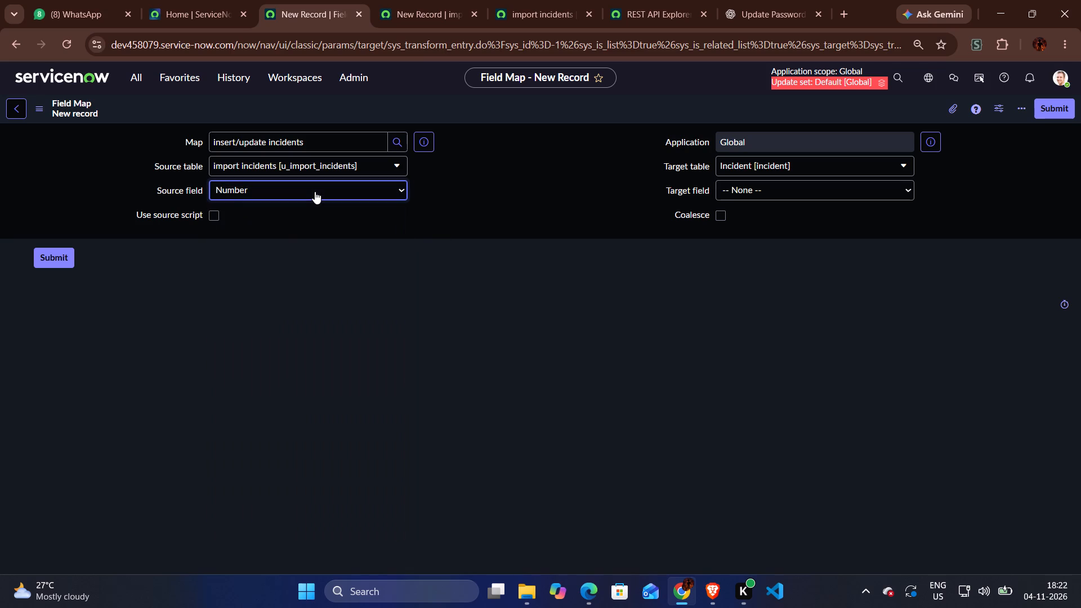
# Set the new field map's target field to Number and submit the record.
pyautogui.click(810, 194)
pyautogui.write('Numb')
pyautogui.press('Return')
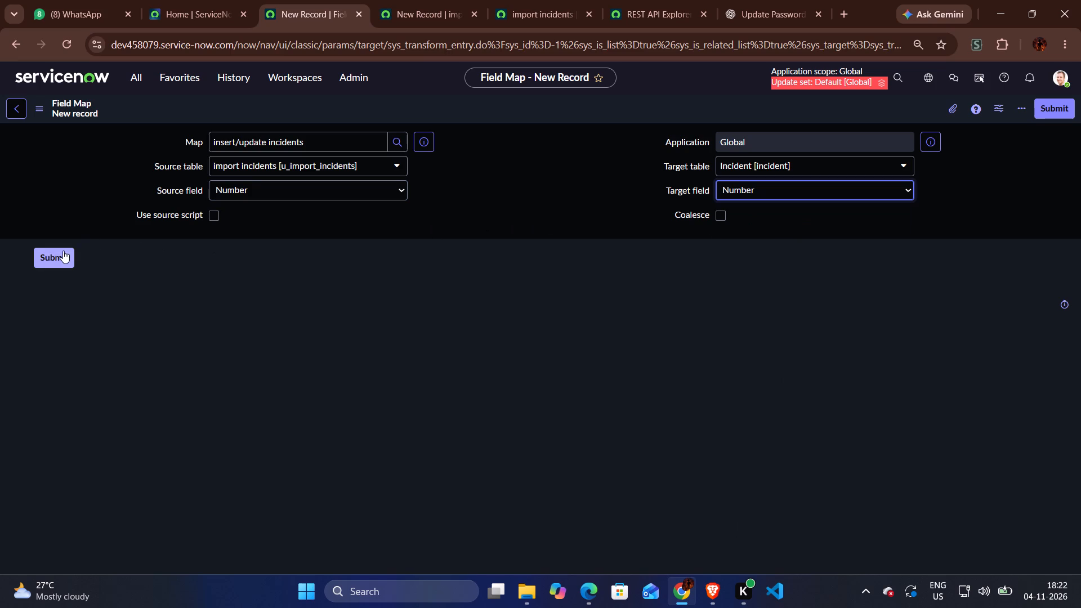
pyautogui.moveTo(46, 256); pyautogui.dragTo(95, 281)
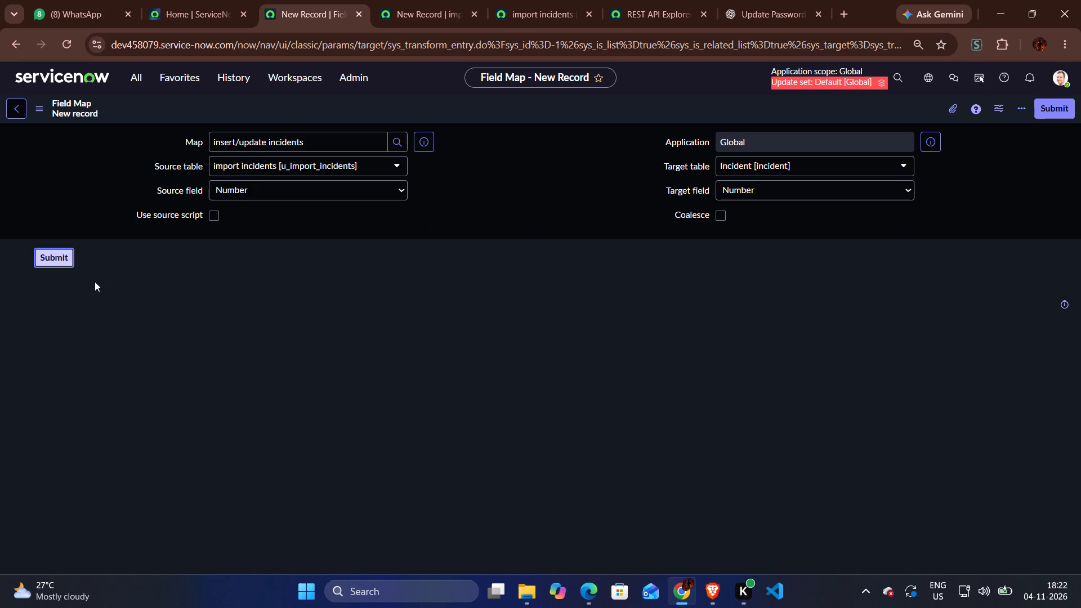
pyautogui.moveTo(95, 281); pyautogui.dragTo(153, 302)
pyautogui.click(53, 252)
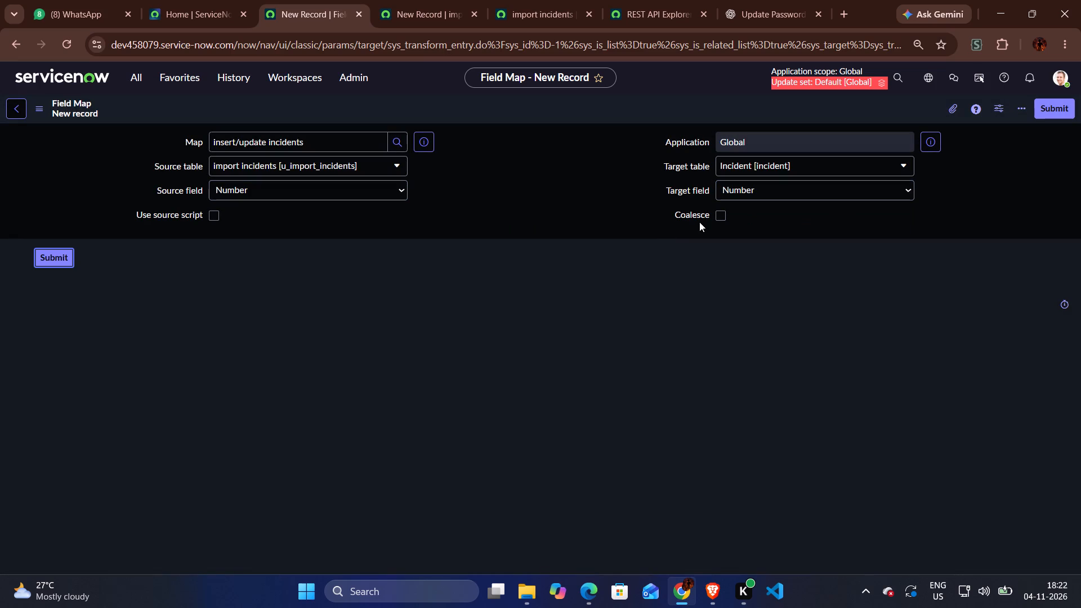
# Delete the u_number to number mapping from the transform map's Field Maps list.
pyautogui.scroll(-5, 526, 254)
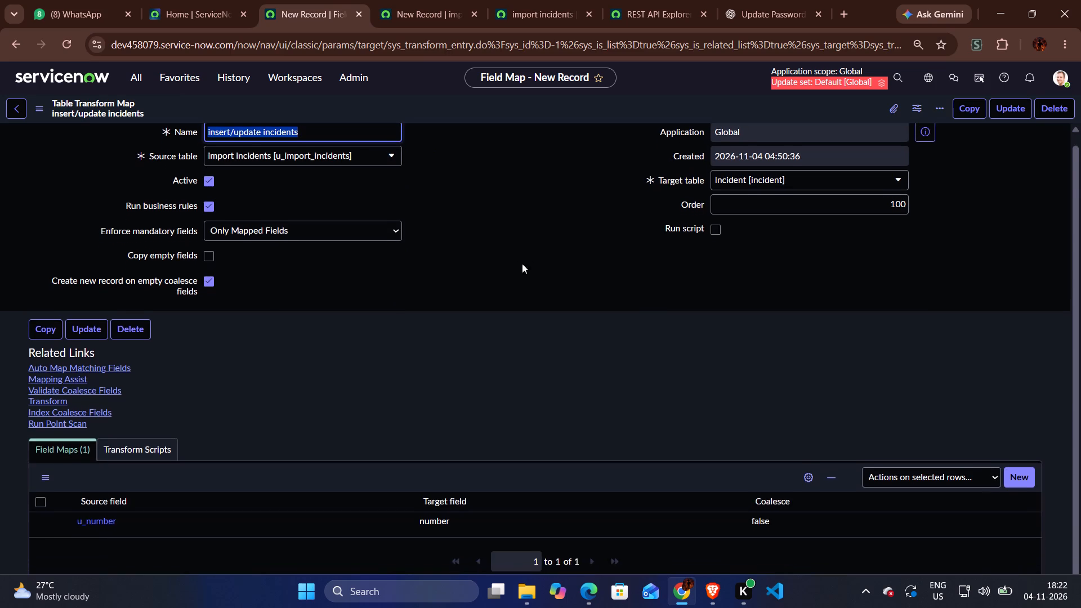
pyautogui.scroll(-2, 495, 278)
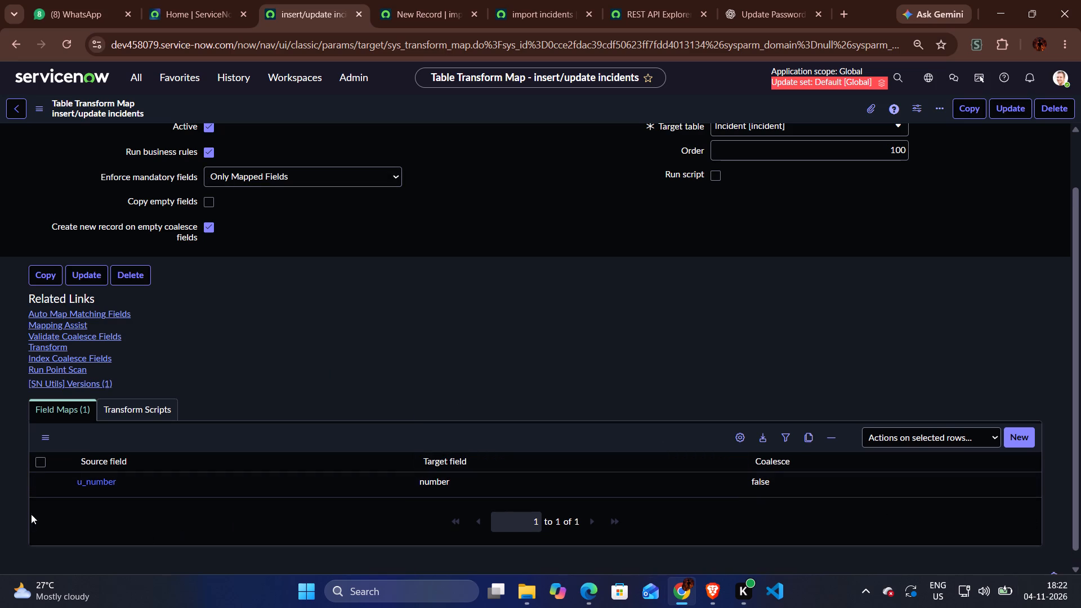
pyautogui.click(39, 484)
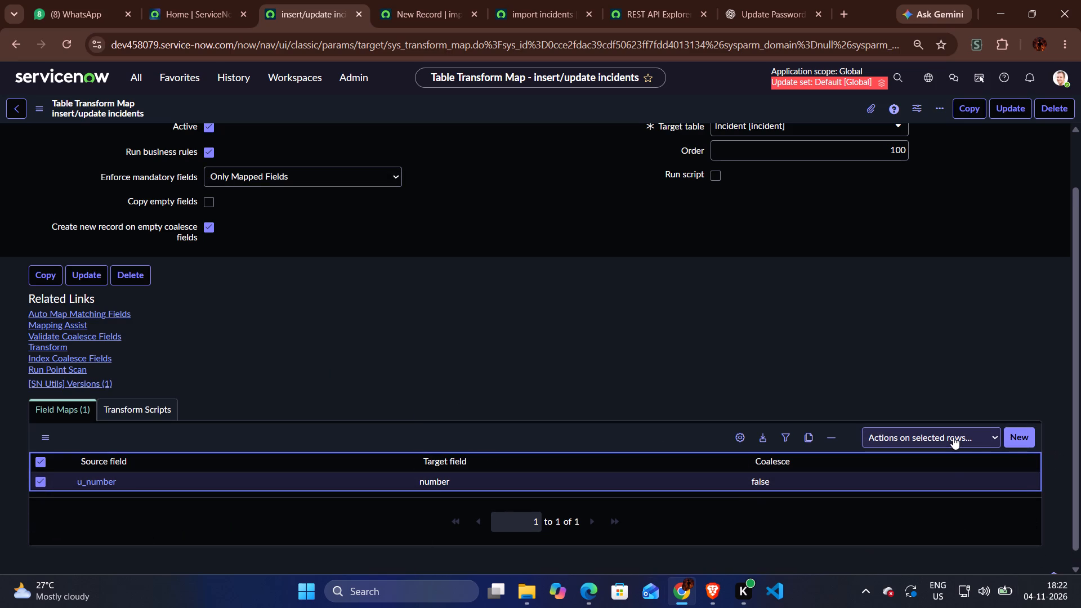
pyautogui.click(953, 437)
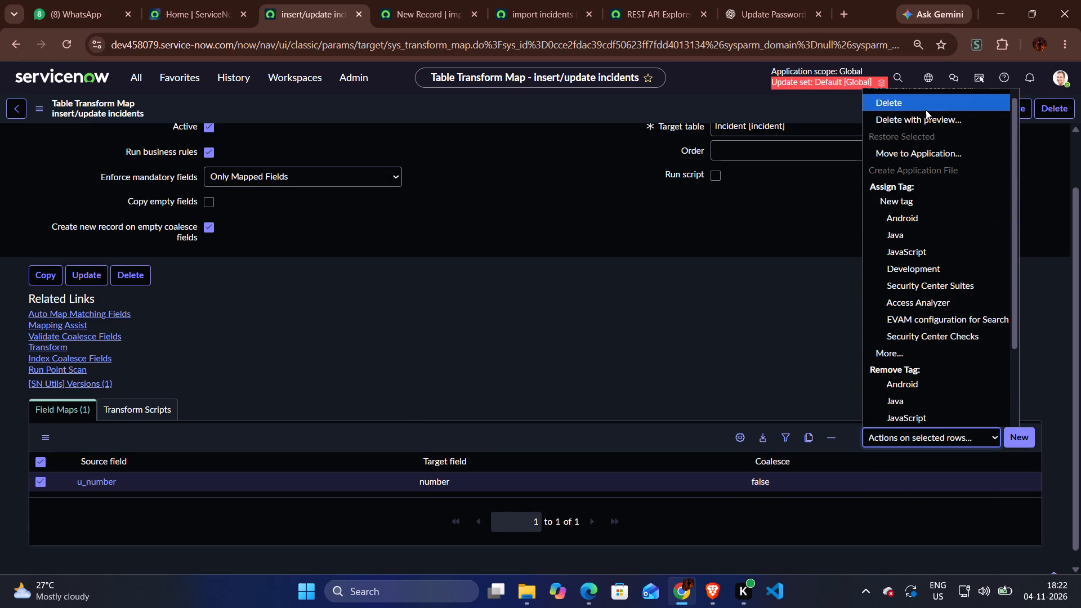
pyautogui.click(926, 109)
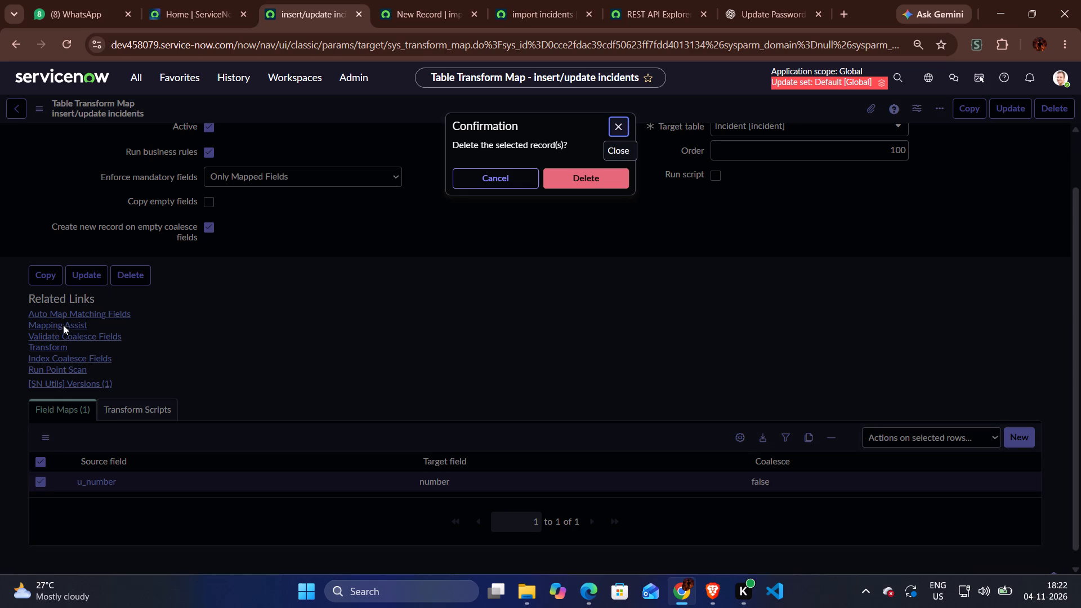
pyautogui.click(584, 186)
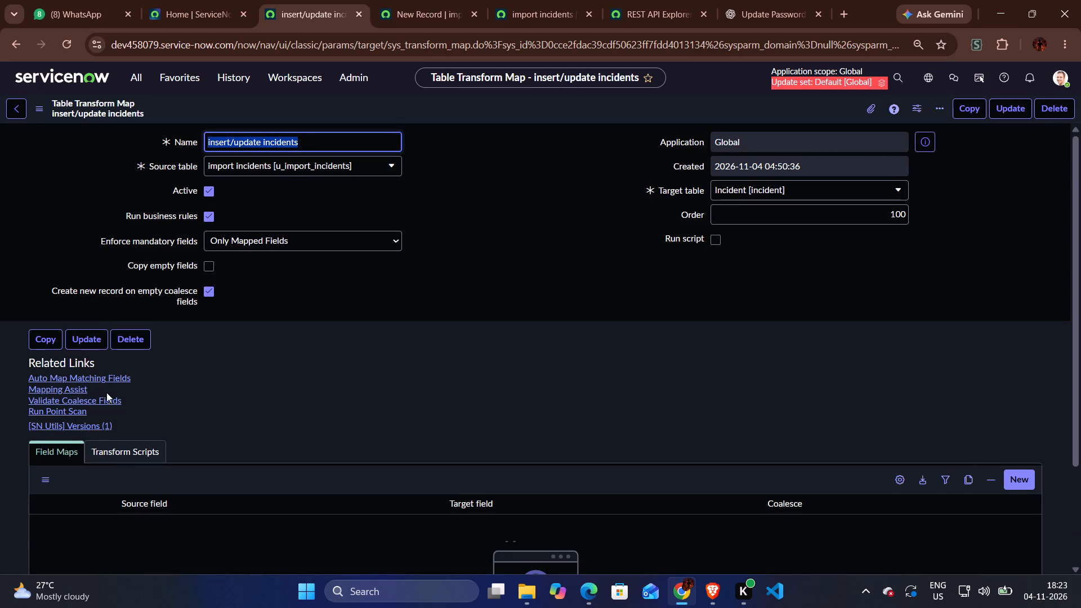
# Auto map the matching fields between the import incidents and Incident tables and review the Field Maps list.
pyautogui.click(103, 377)
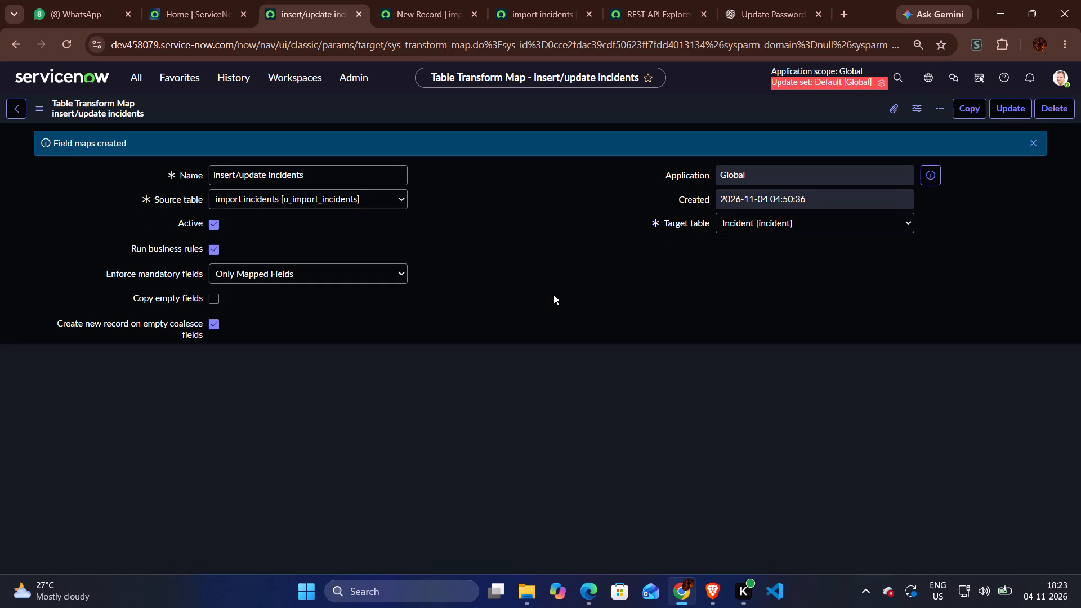
pyautogui.scroll(-9, 553, 294)
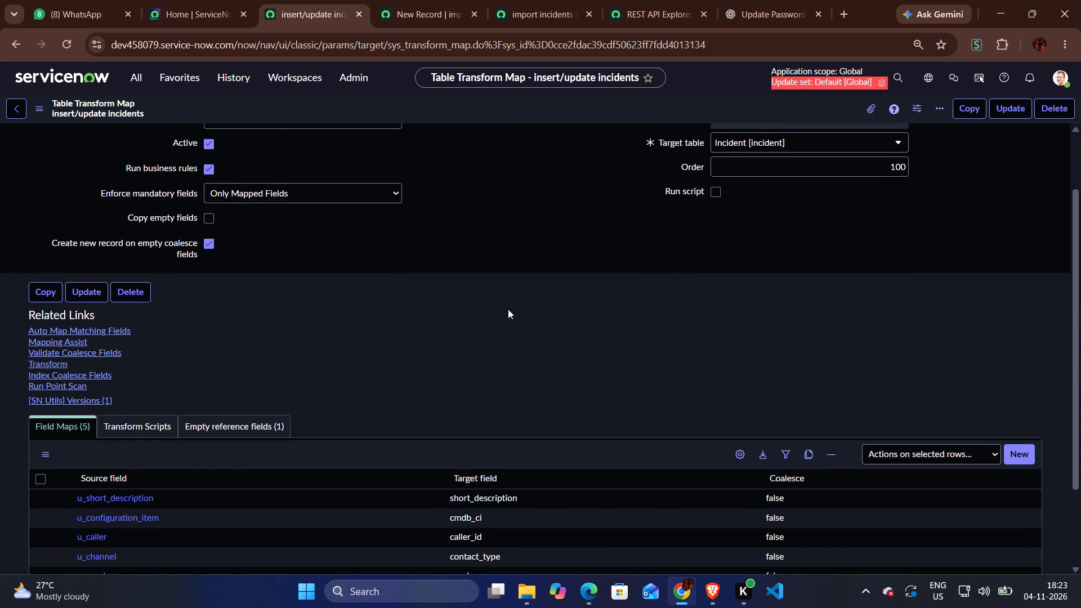
# Review the transform map's field maps and empty reference fields, and compare them with the tutorial video's coalesce section in Brave.
pyautogui.scroll(-4, 508, 309)
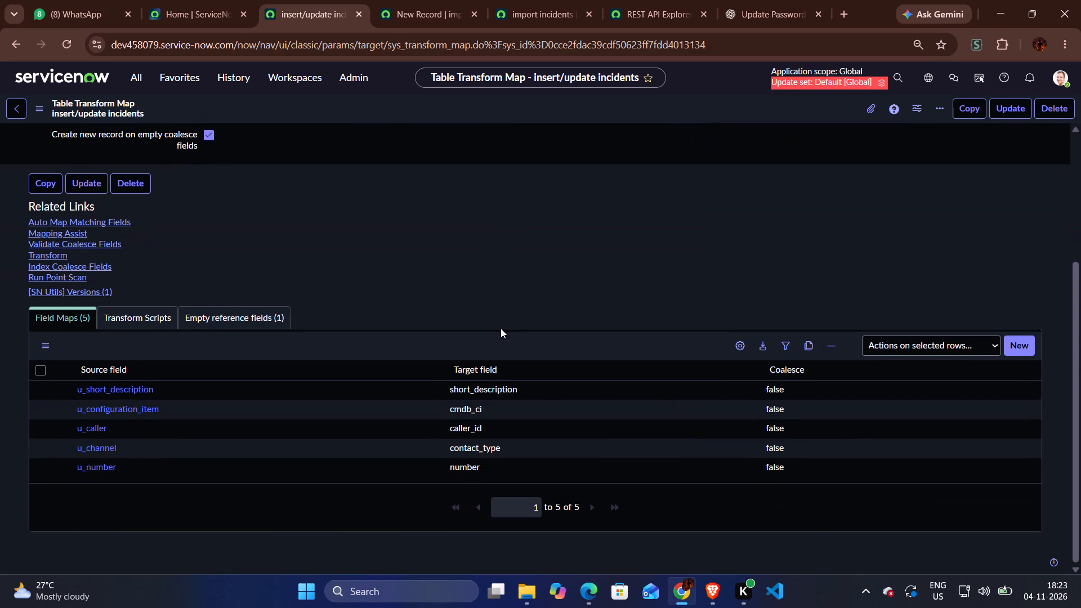
pyautogui.scroll(1, 484, 342)
pyautogui.scroll(-2, 484, 340)
pyautogui.click(240, 317)
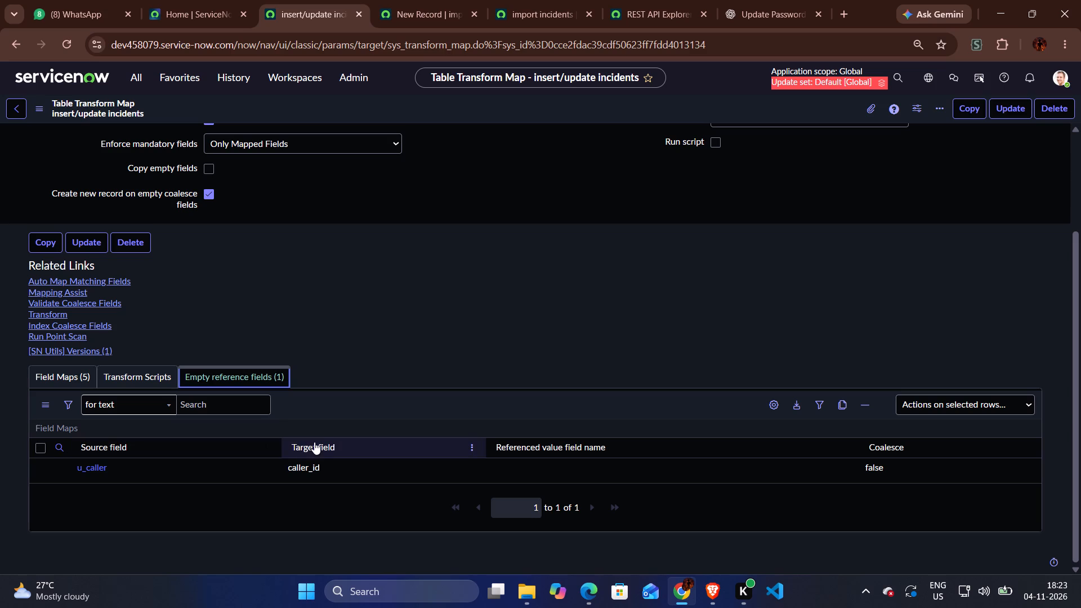
pyautogui.hotkey('alt', 'Tab')
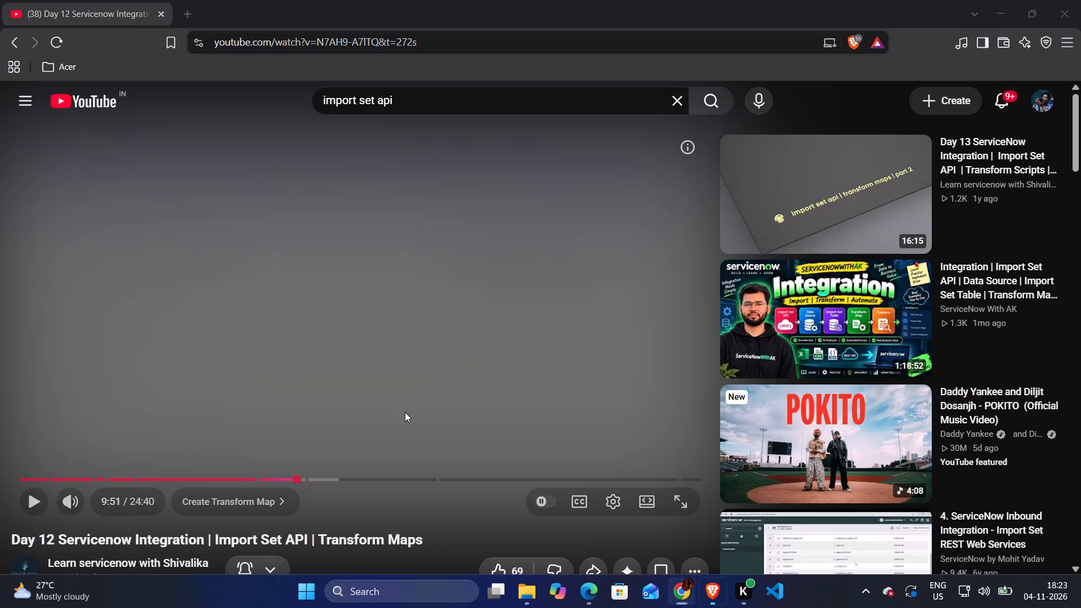
pyautogui.click(393, 380)
pyautogui.press('Left')
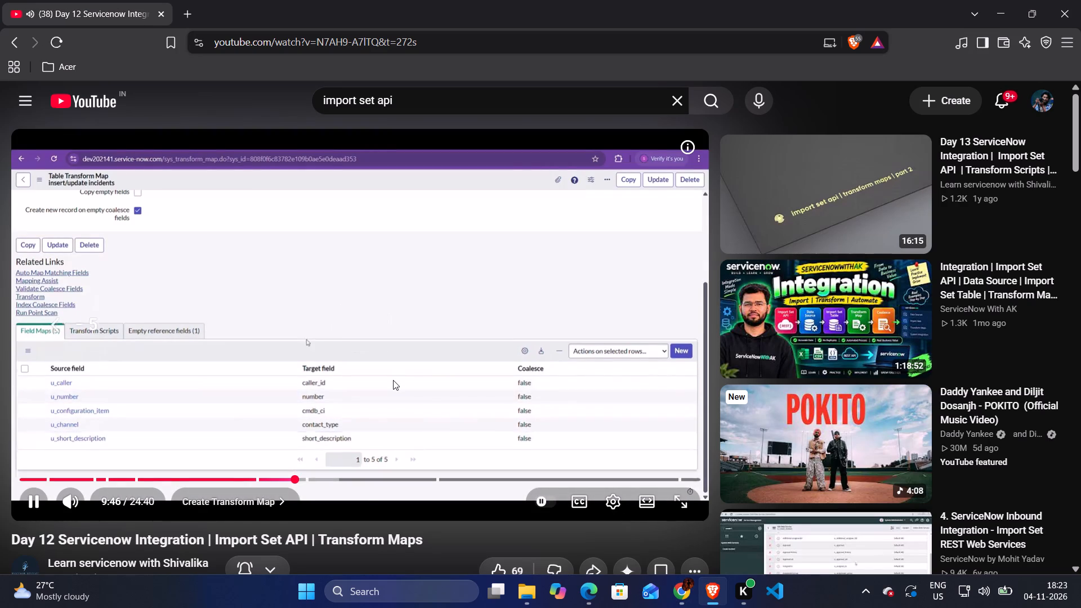
pyautogui.press('Left')
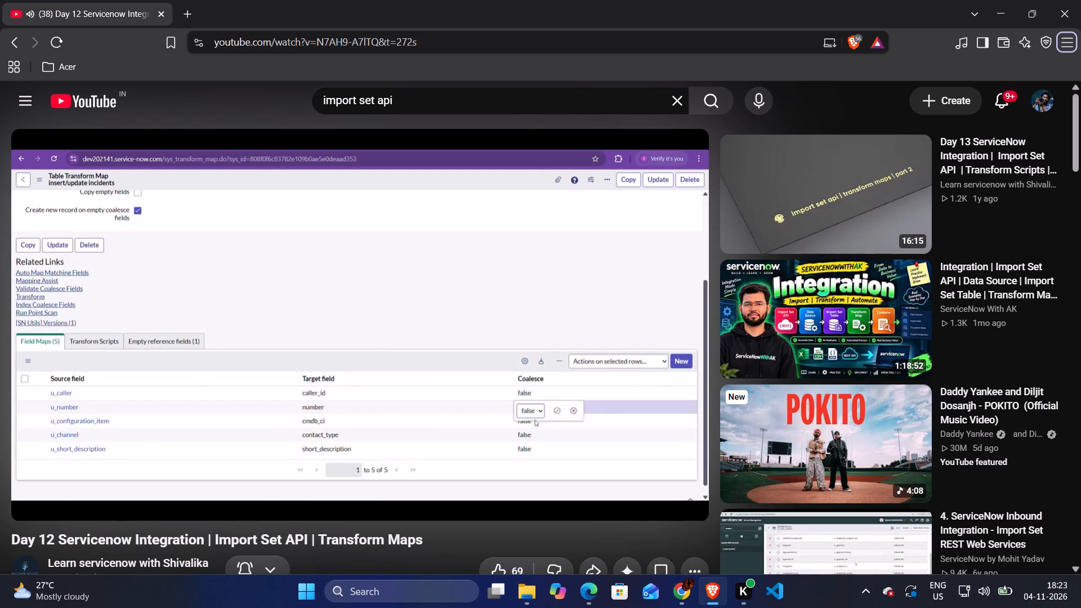
# Back in Chrome, set Coalesce to true for the u_number to number field map.
pyautogui.hotkey('alt', 'Tab')
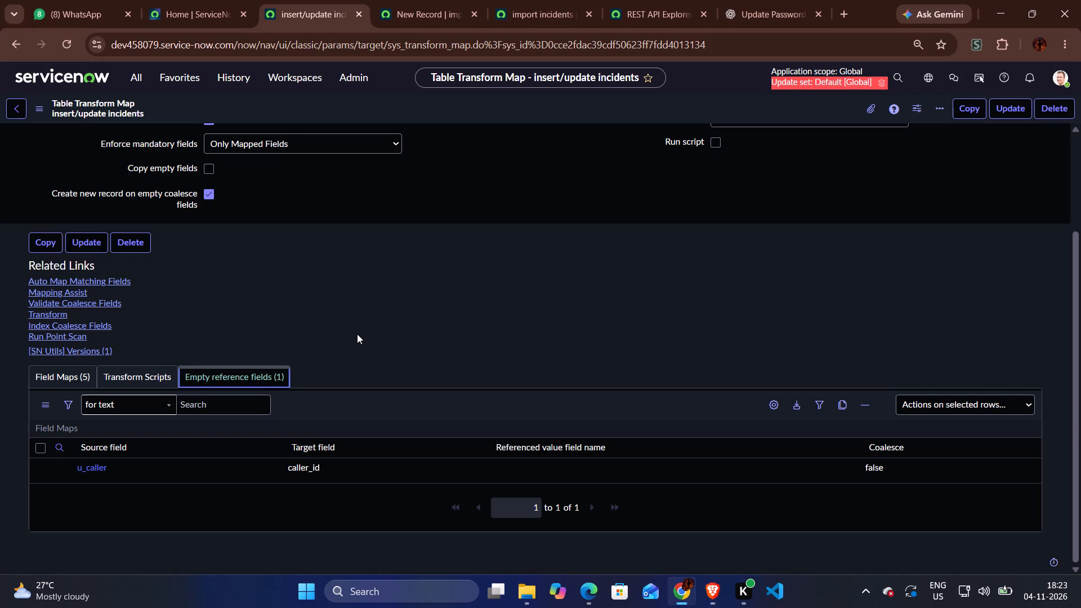
pyautogui.scroll(-2, 262, 397)
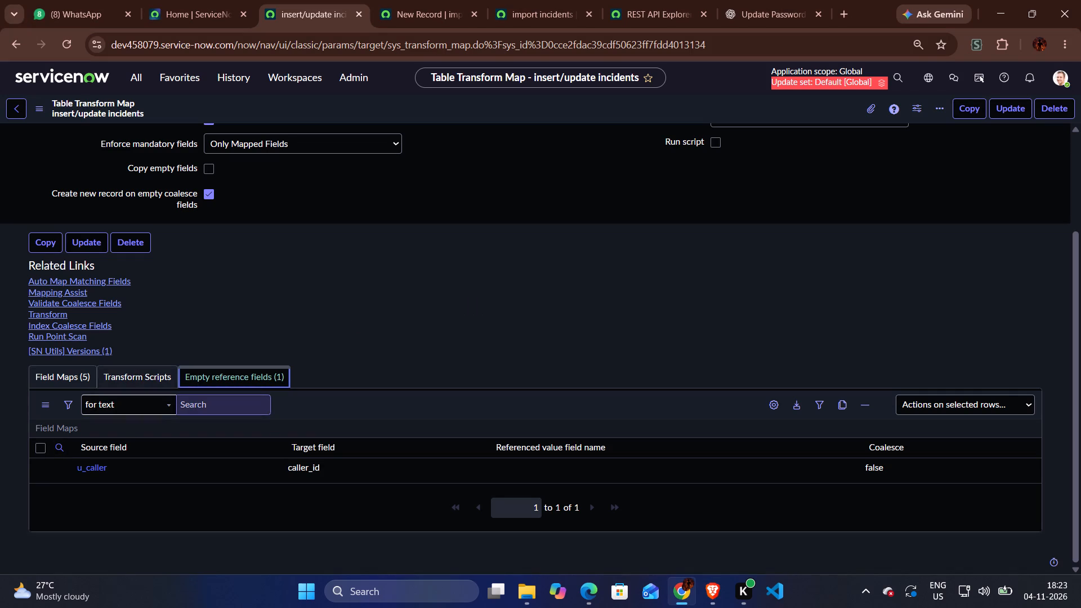
pyautogui.click(48, 378)
pyautogui.scroll(-2, 365, 411)
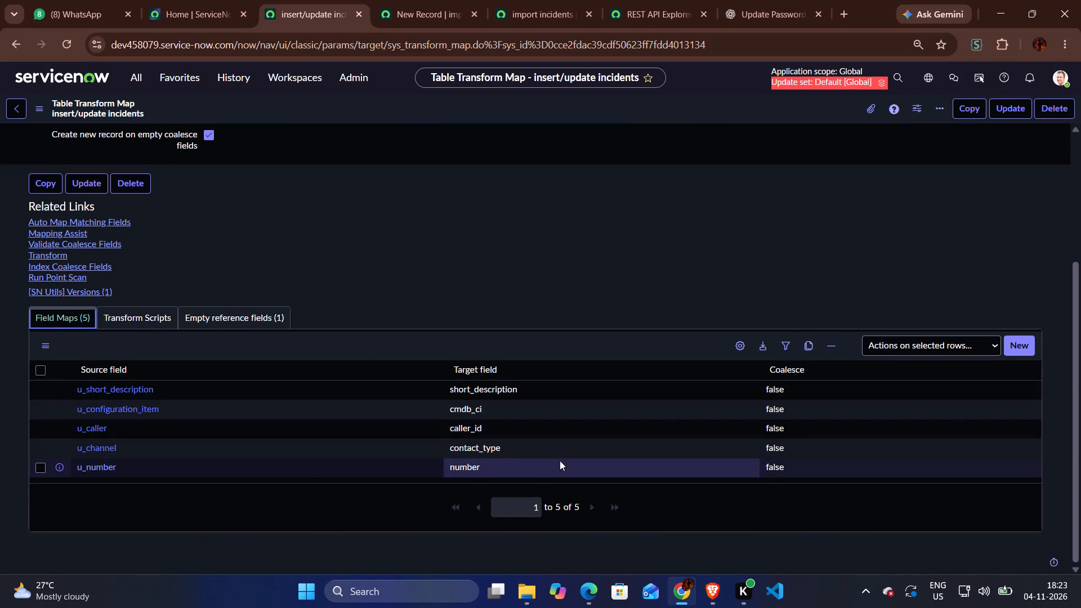
pyautogui.doubleClick(830, 460)
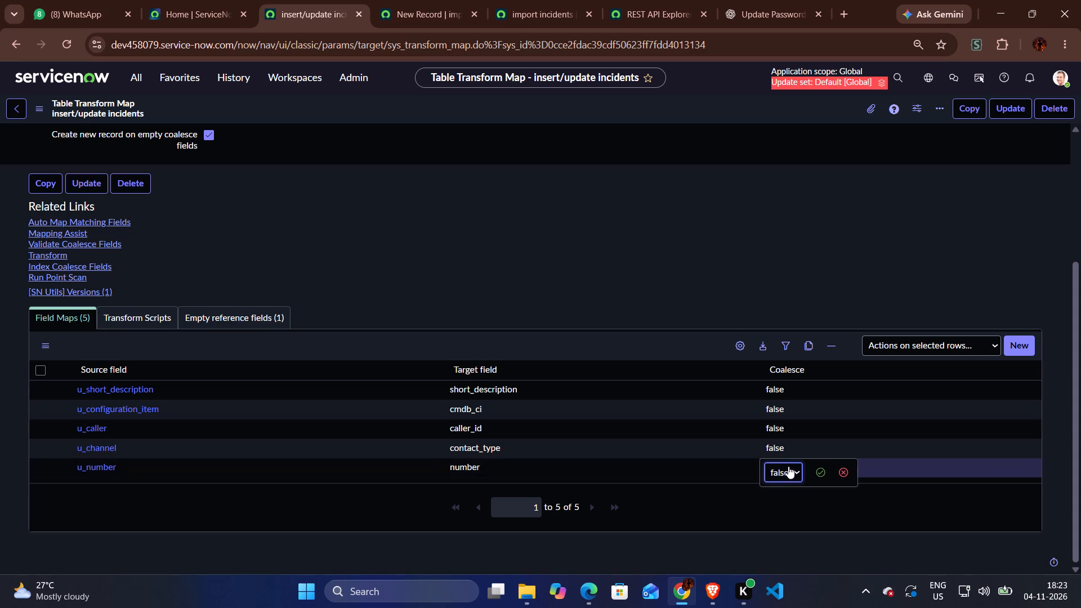
pyautogui.click(791, 464)
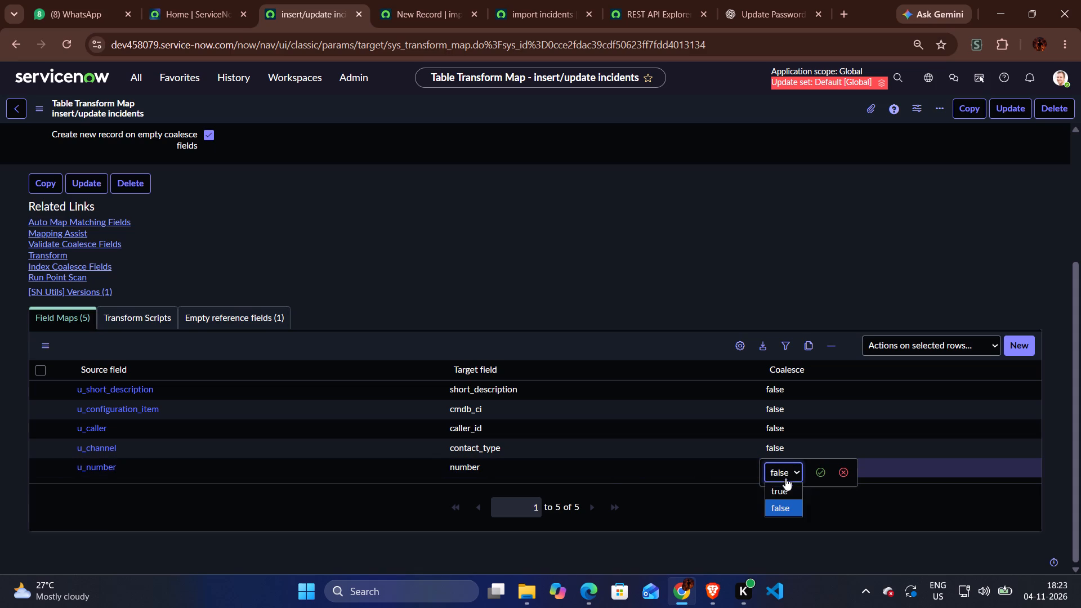
pyautogui.click(785, 493)
pyautogui.click(822, 469)
# Switch to the tutorial in Brave and replay the part from setting coalesce to choosing the staging table in REST API Explorer.
pyautogui.hotkey('alt', 'Tab')
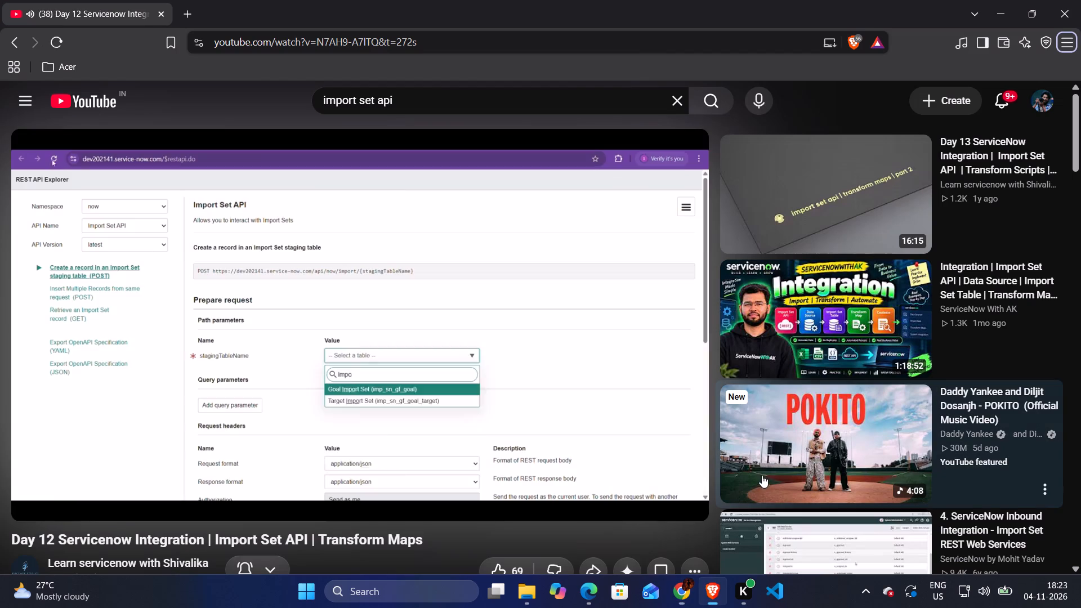
pyautogui.press('Left')
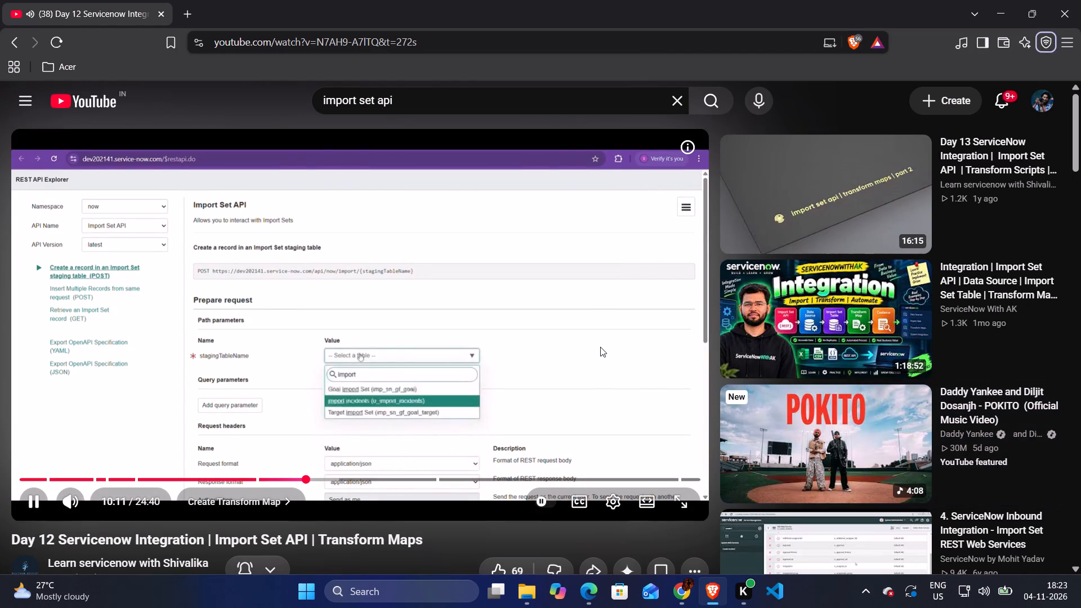
pyautogui.press('Left')
pyautogui.click(401, 502)
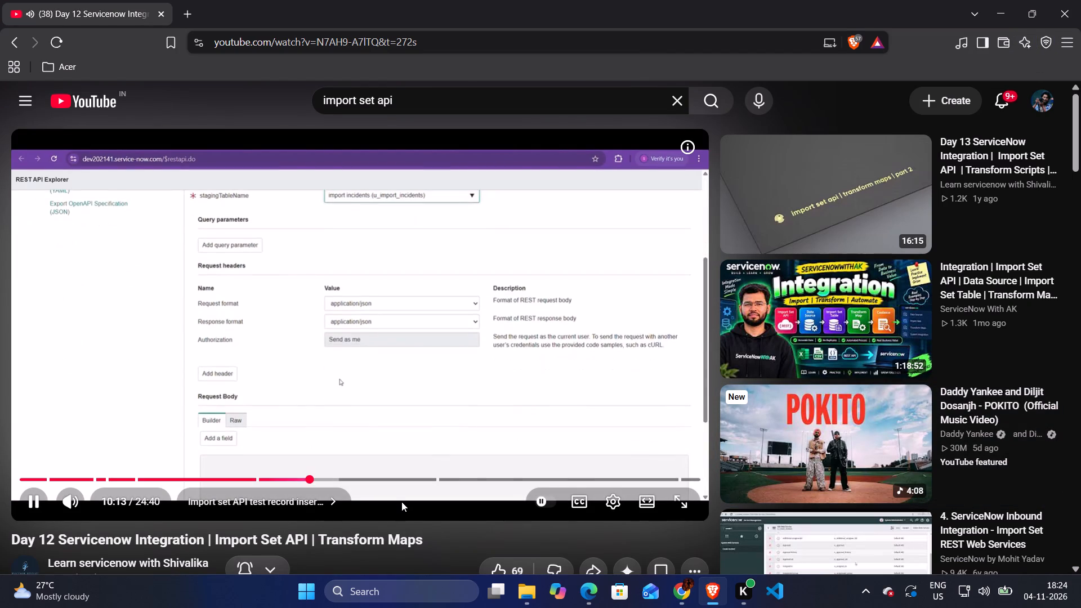
pyautogui.press('Left')
pyautogui.press('Left')
pyautogui.press('Left')
pyautogui.press('Left')
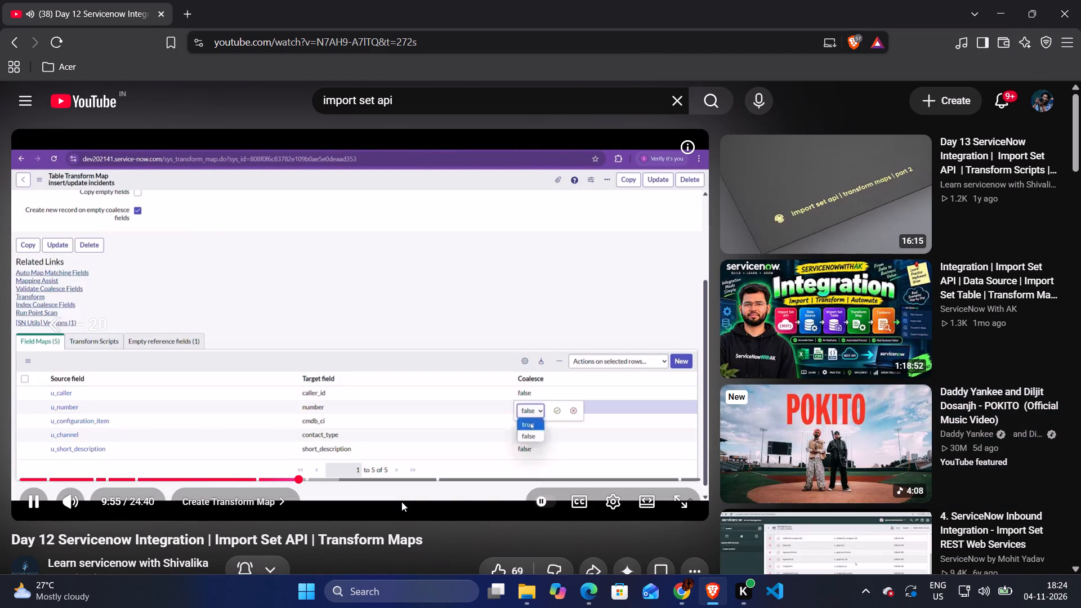
pyautogui.press('Left')
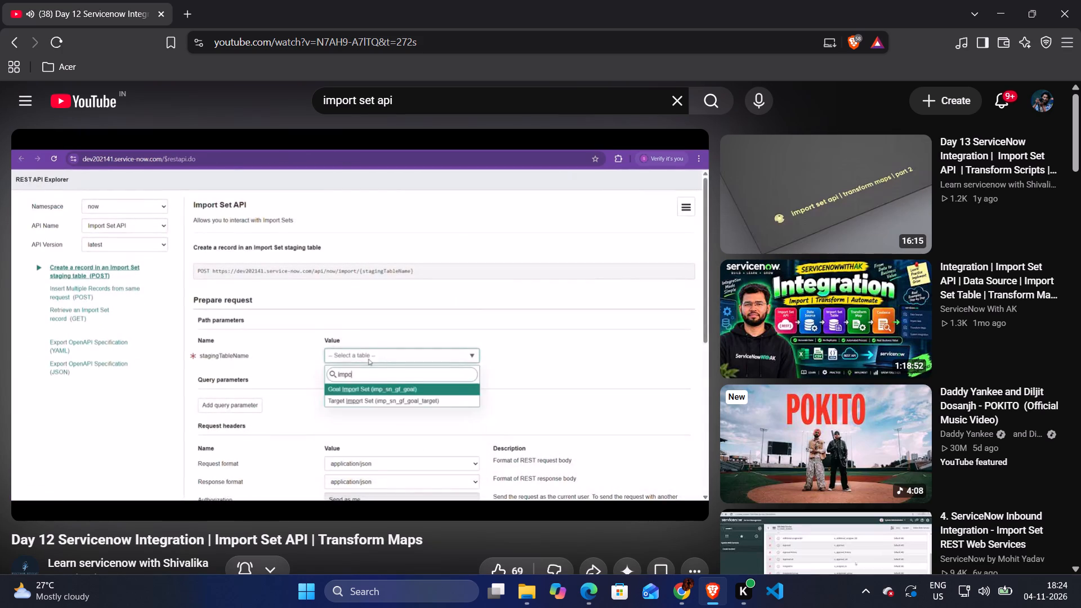
# Return to Chrome and save the insert/update incidents transform map.
pyautogui.hotkey('alt', 'Tab')
pyautogui.scroll(3, 373, 364)
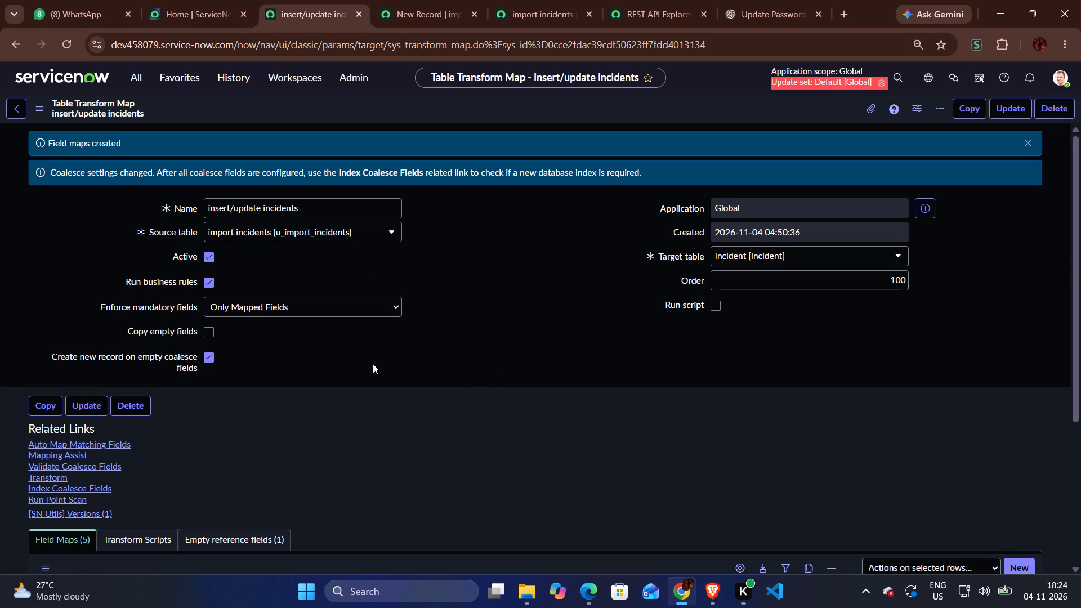
pyautogui.scroll(-4, 373, 374)
pyautogui.scroll(2, 497, 206)
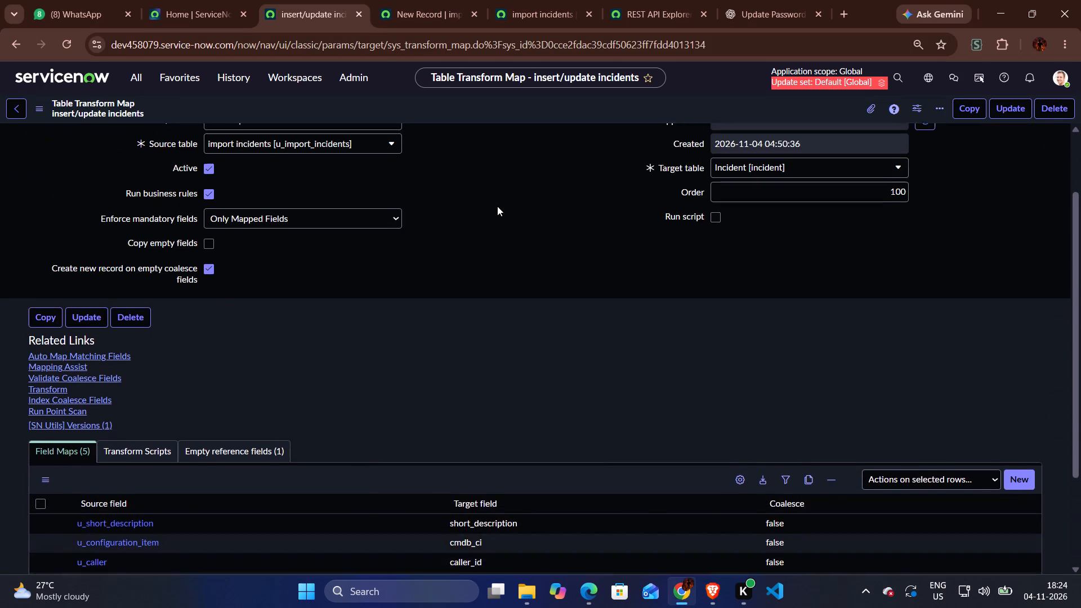
pyautogui.scroll(3, 497, 206)
pyautogui.rightClick(545, 111)
pyautogui.click(561, 117)
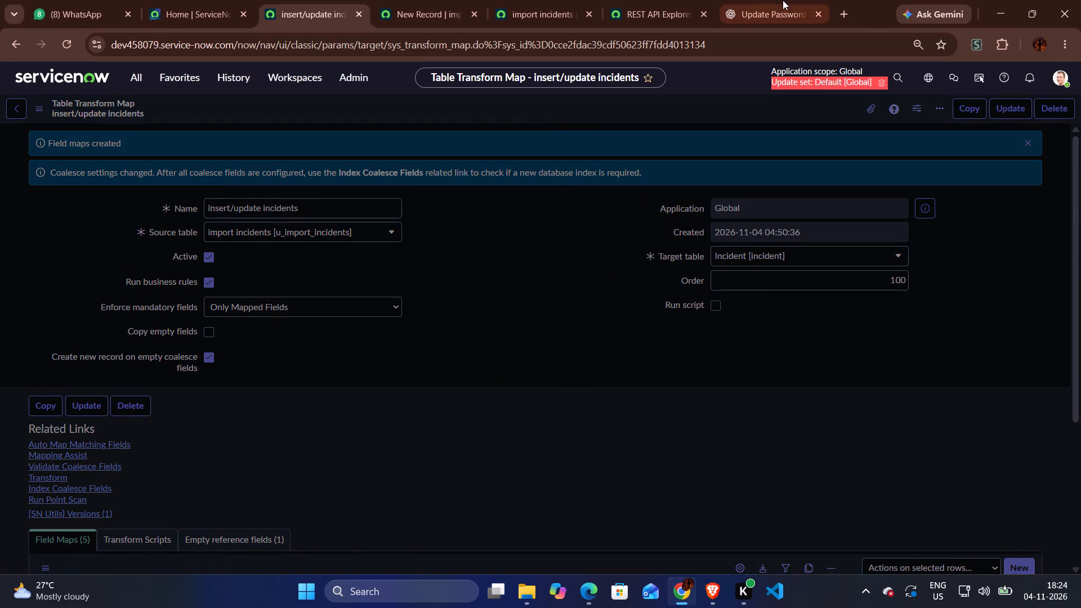
# In REST API Explorer's Import Set API, search the stagingTableName options for "inc" and "import" to find the import incidents table.
pyautogui.click(664, 5)
pyautogui.scroll(6, 525, 220)
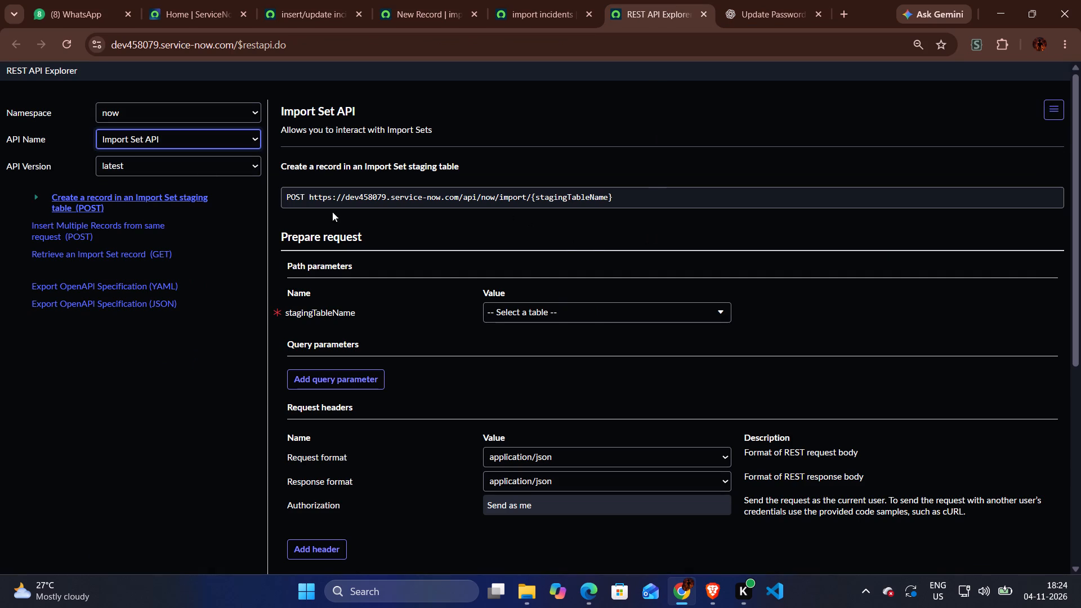
pyautogui.scroll(1, 554, 300)
pyautogui.click(584, 311)
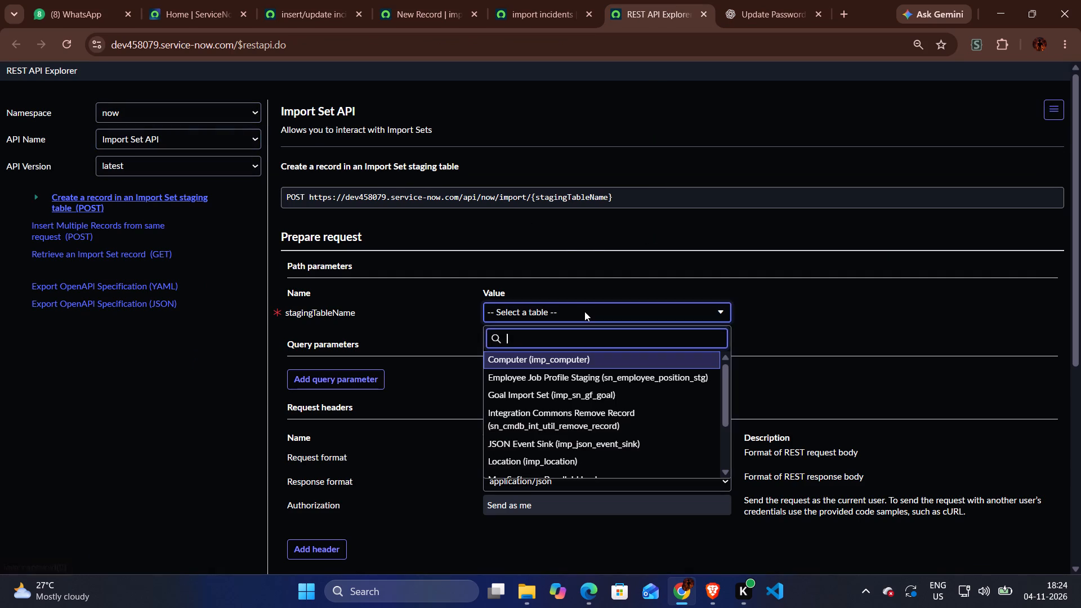
pyautogui.write('im')
pyautogui.press('BackSpace')
pyautogui.write('nci')
pyautogui.press('BackSpace')
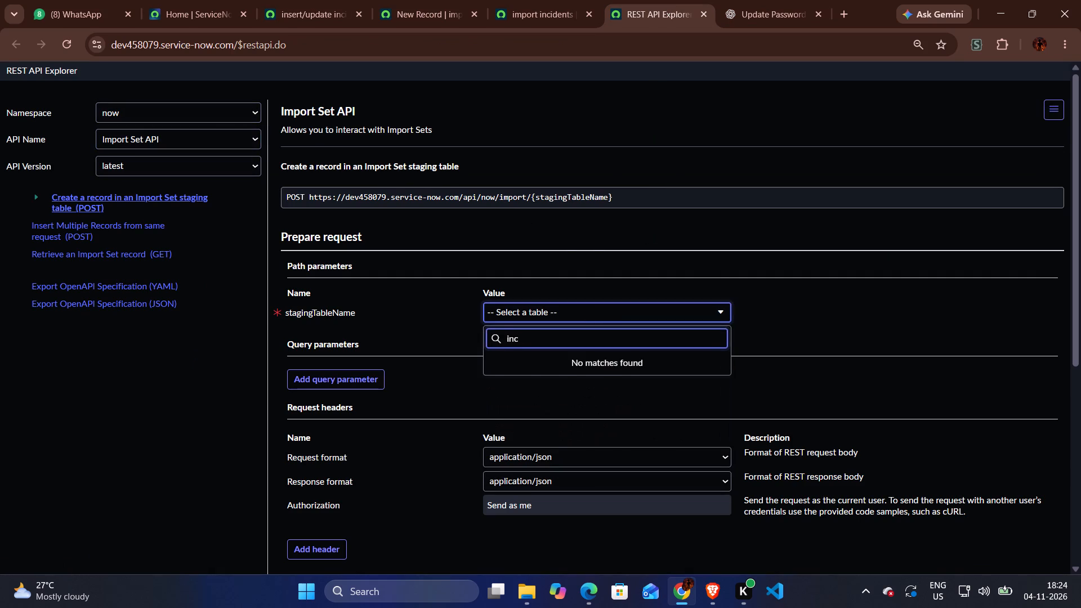
pyautogui.press('BackSpace')
pyautogui.press('BackSpace')
pyautogui.write('mport')
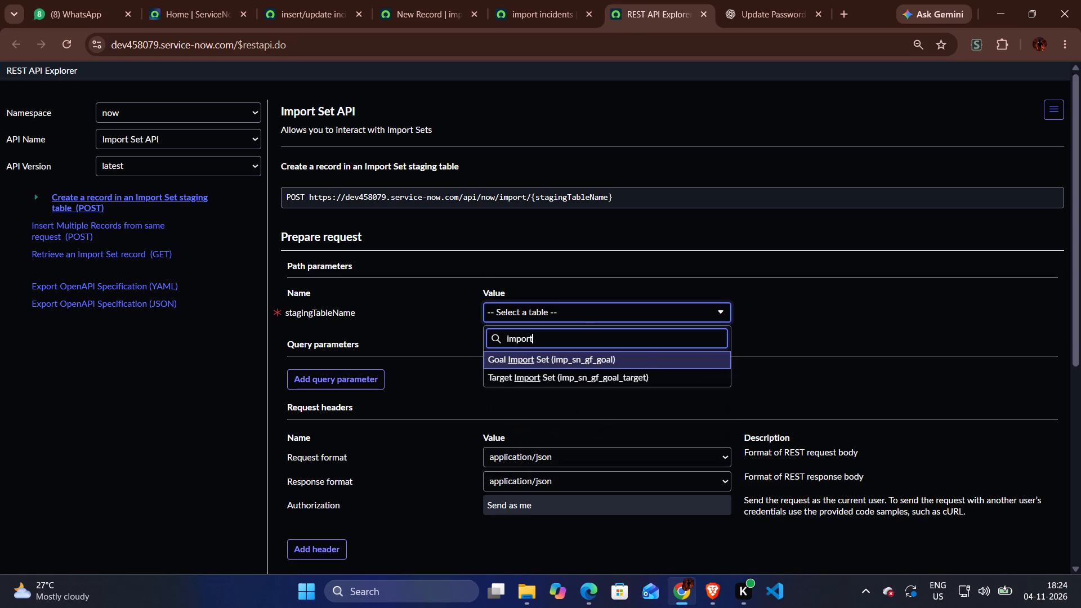
pyautogui.click(603, 420)
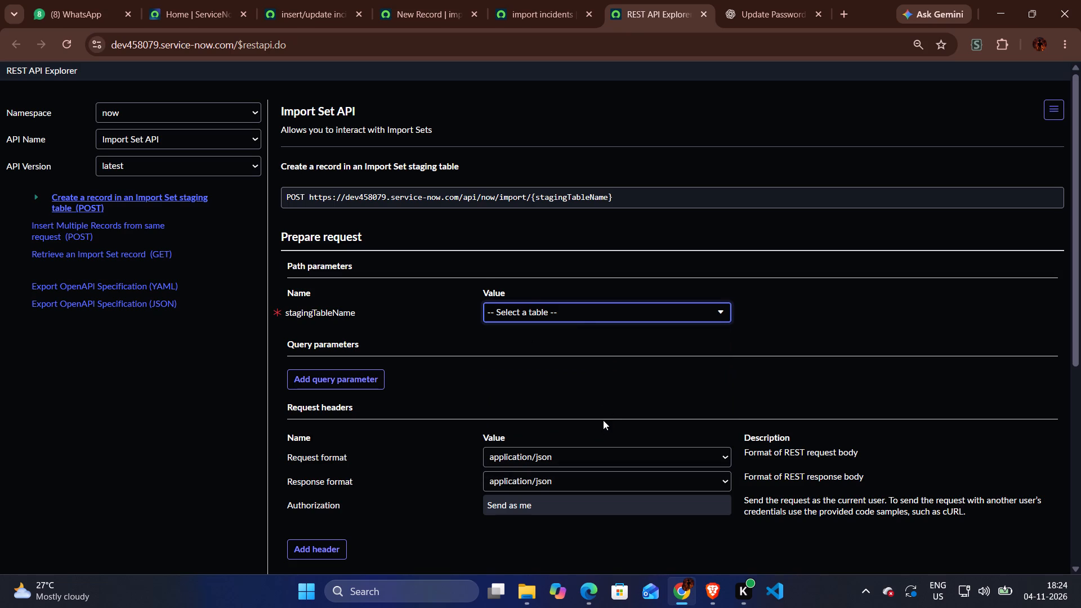
pyautogui.scroll(2, 458, 289)
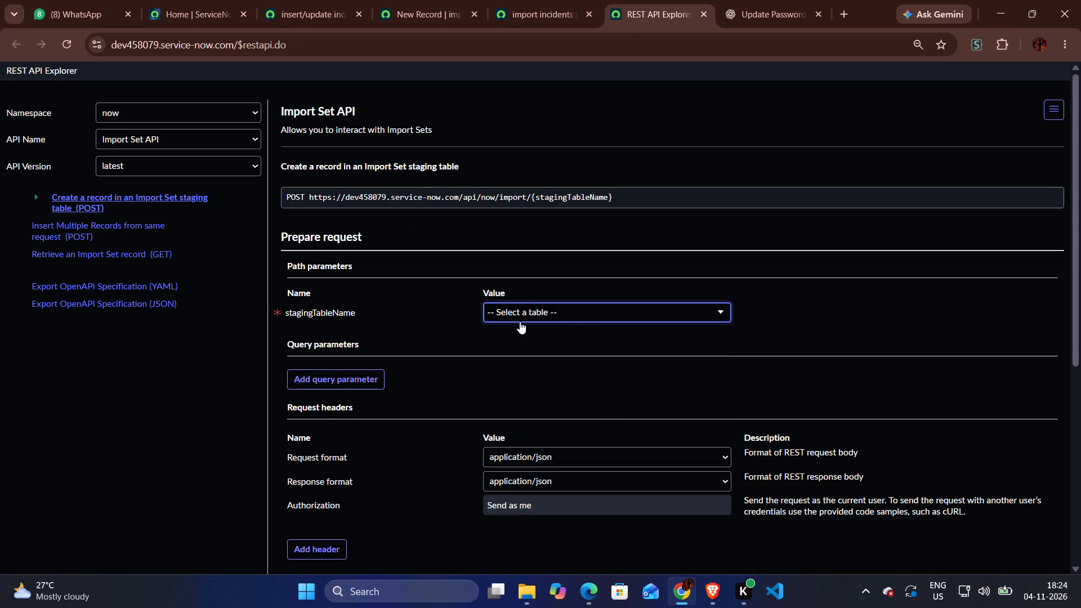
pyautogui.click(529, 313)
pyautogui.write('import')
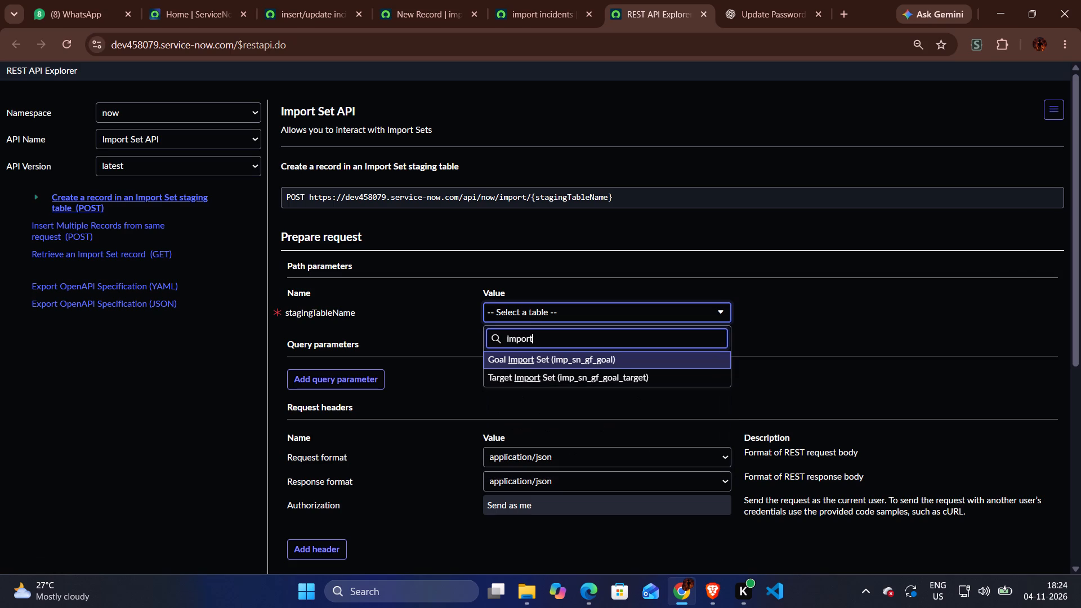
# Switch to the tutorial in Brave and look through the sections on import set table creation and the Import Set API insert test.
pyautogui.hotkey('alt', 'Tab')
pyautogui.click(529, 313)
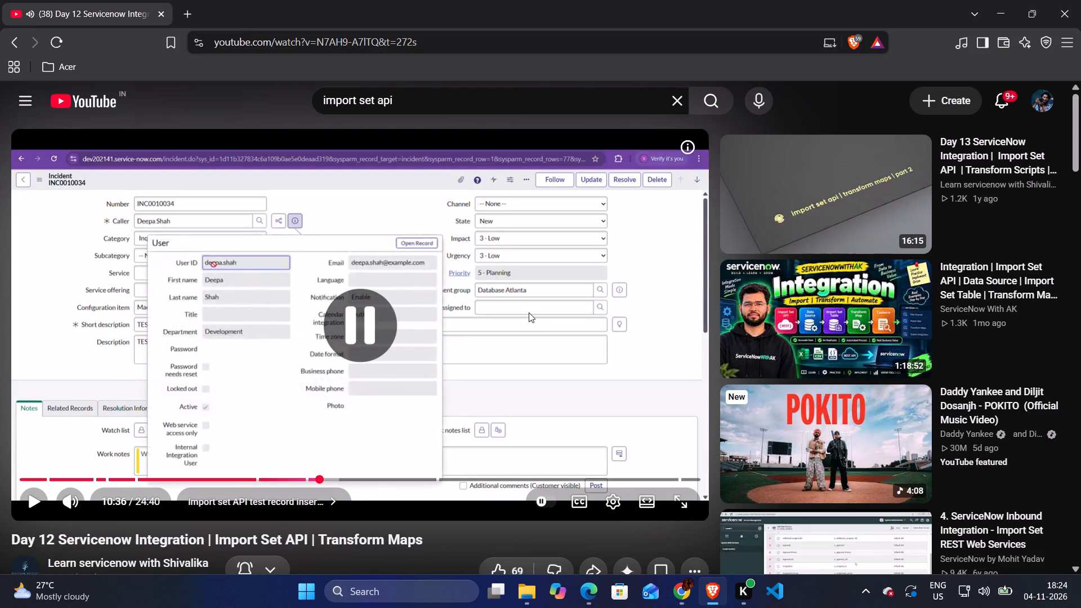
pyautogui.scroll(-2, 529, 312)
pyautogui.click(580, 334)
pyautogui.scroll(1, 570, 302)
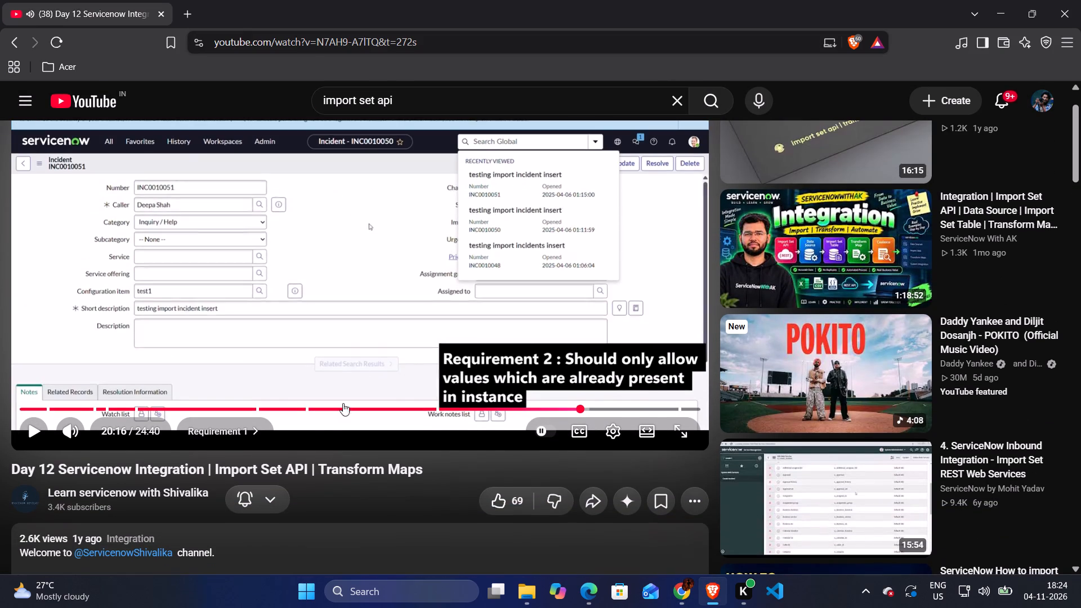
pyautogui.click(343, 405)
pyautogui.click(400, 292)
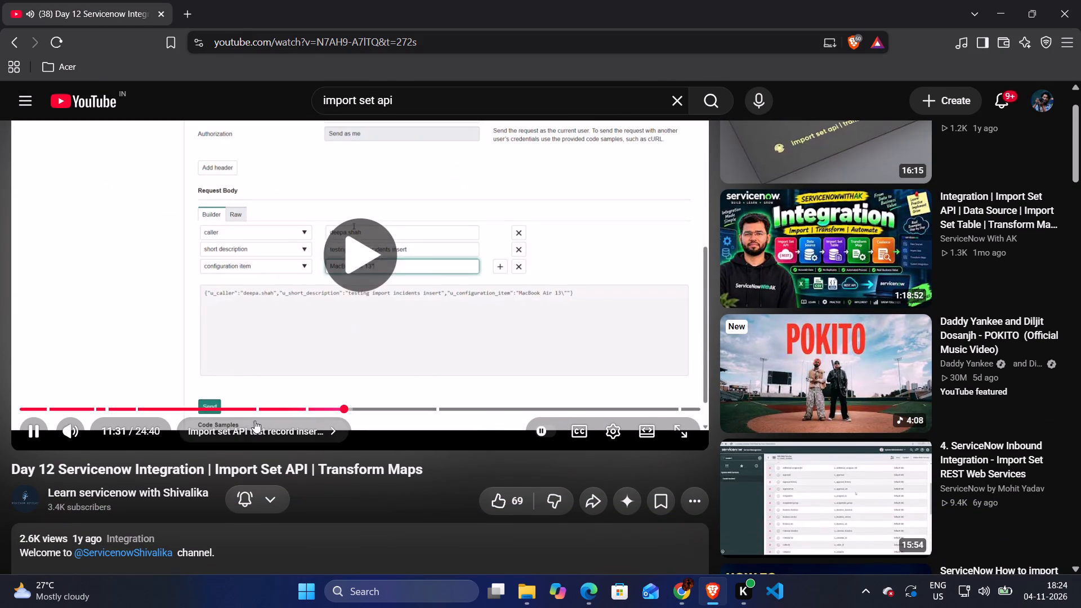
pyautogui.click(247, 401)
pyautogui.scroll(2, 365, 332)
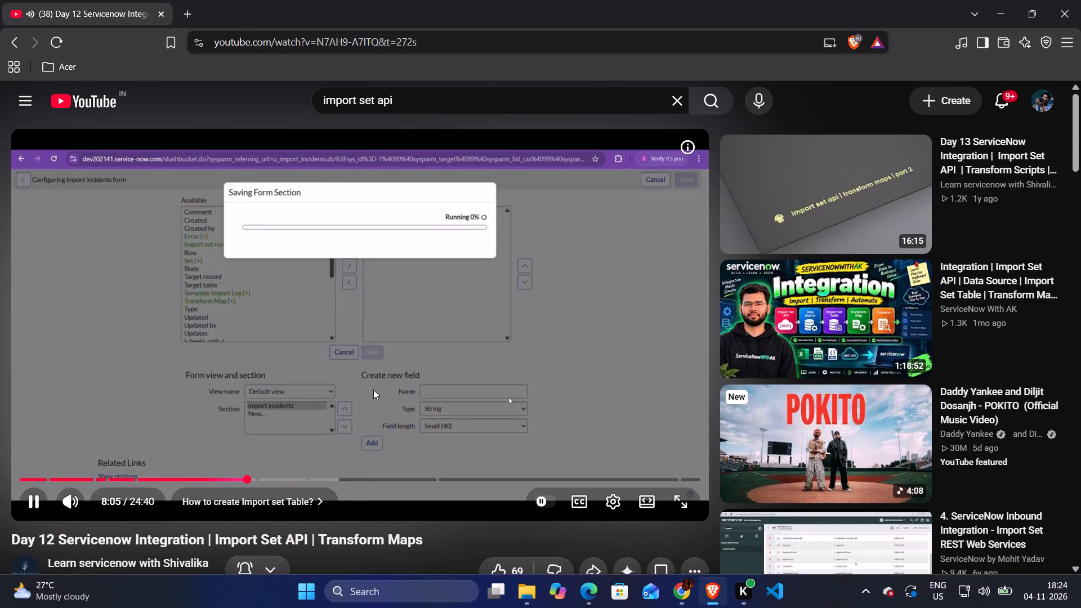
pyautogui.click(317, 474)
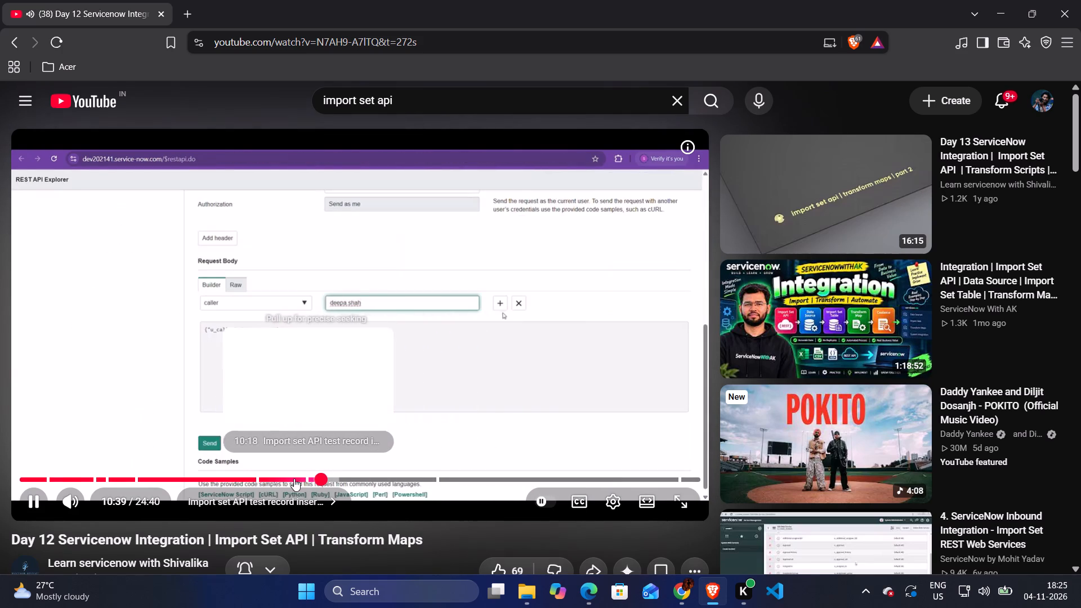
# Rewind the tutorial to the import set table creation section, around 5:58, to examine how the import incidents table is configured.
pyautogui.click(238, 480)
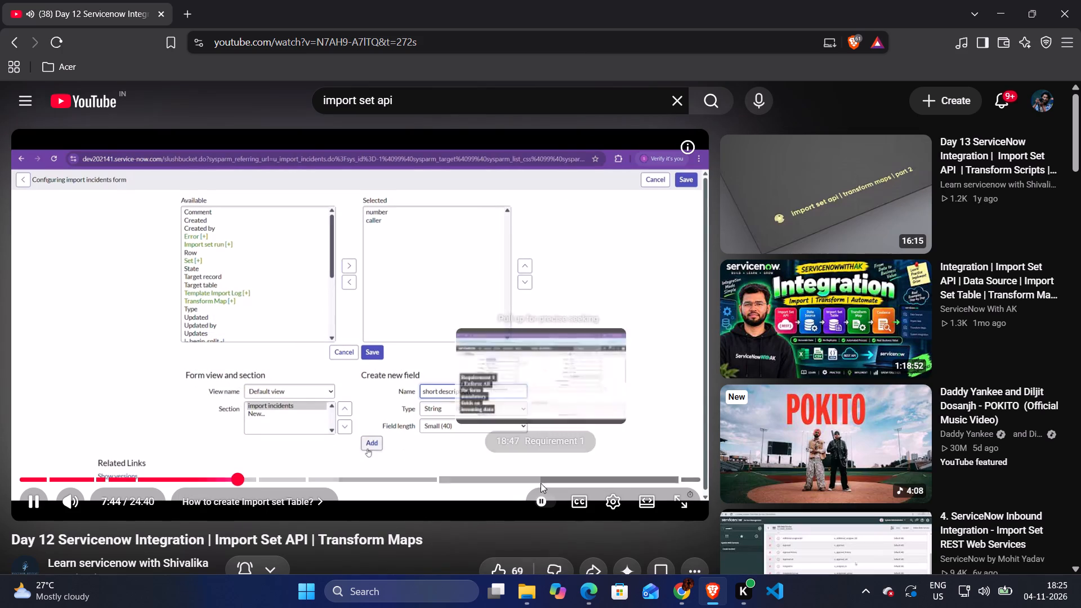
pyautogui.click(479, 508)
pyautogui.press('Left')
pyautogui.press('Left')
pyautogui.press('Left')
pyautogui.press('Left')
pyautogui.press('Left')
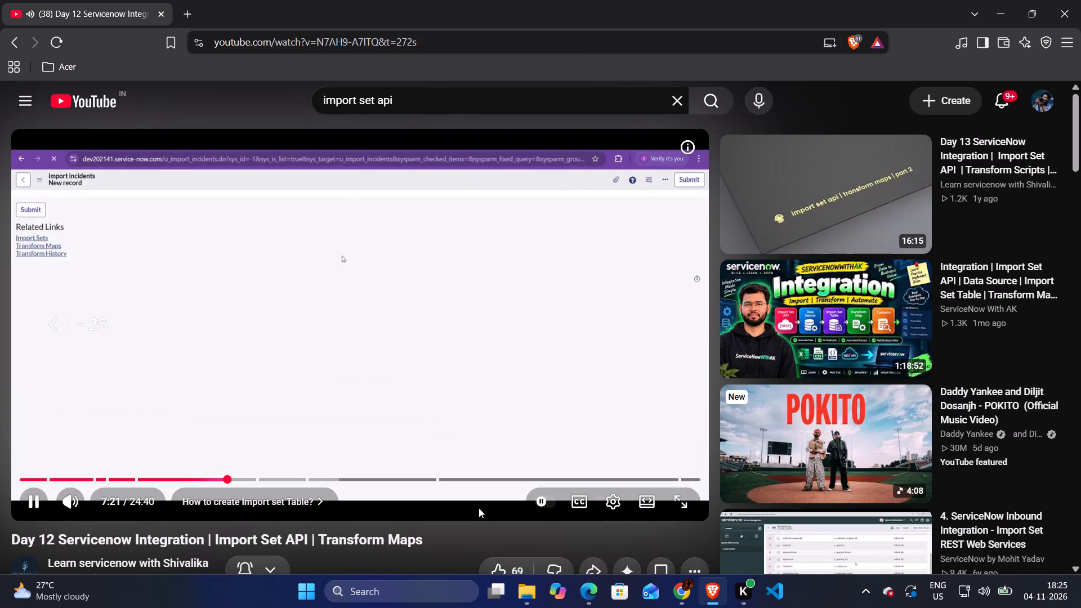
pyautogui.press('Left')
pyautogui.press('Left')
pyautogui.press('Left')
pyautogui.press('Left')
pyautogui.press('Left')
pyautogui.press('Left')
pyautogui.press('Left')
pyautogui.press('Left')
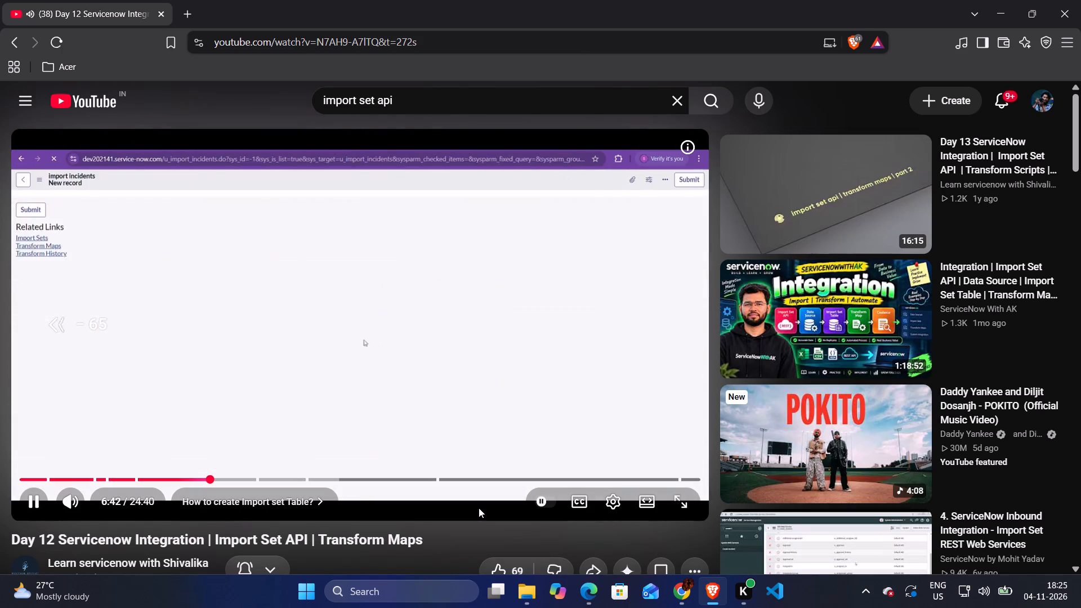
pyautogui.press('Left')
pyautogui.press('Left')
pyautogui.press('Left')
pyautogui.press('Left')
pyautogui.press('Left')
pyautogui.press('Left')
pyautogui.press('Left')
pyautogui.press('Left')
pyautogui.press('Left')
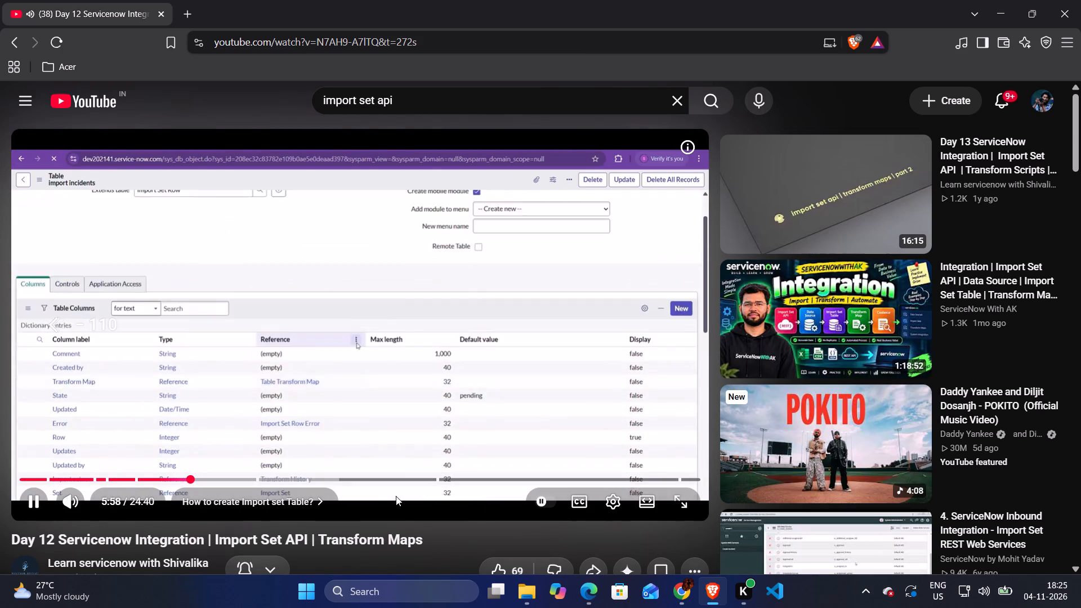
# Skip through the tutorial to the Import Set API insert test and pause around 10:13 to examine the staging table and request body setup.
pyautogui.press('Left')
pyautogui.click(279, 475)
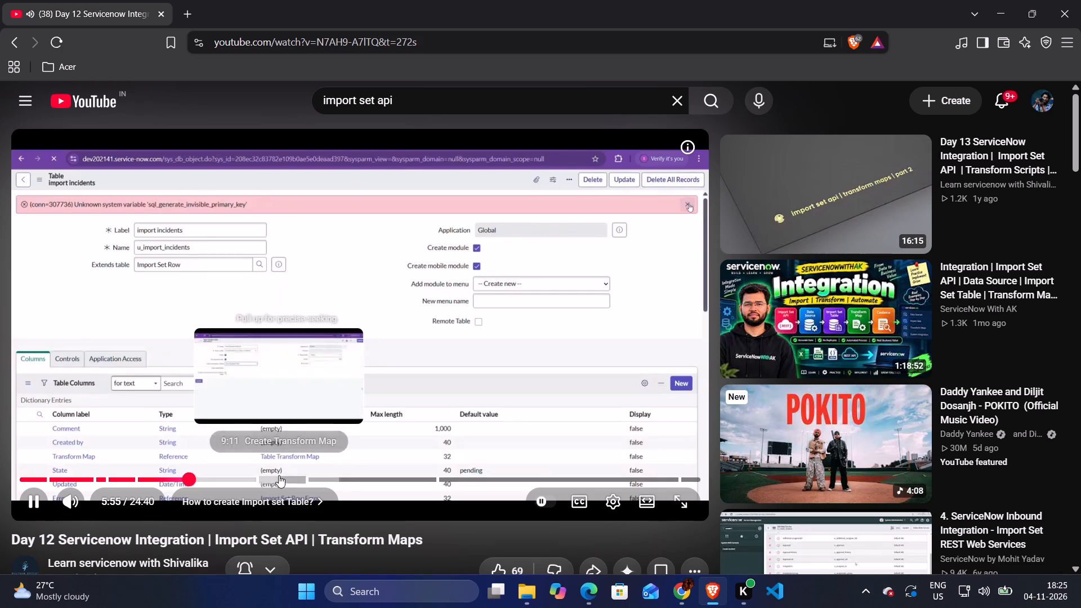
pyautogui.click(343, 475)
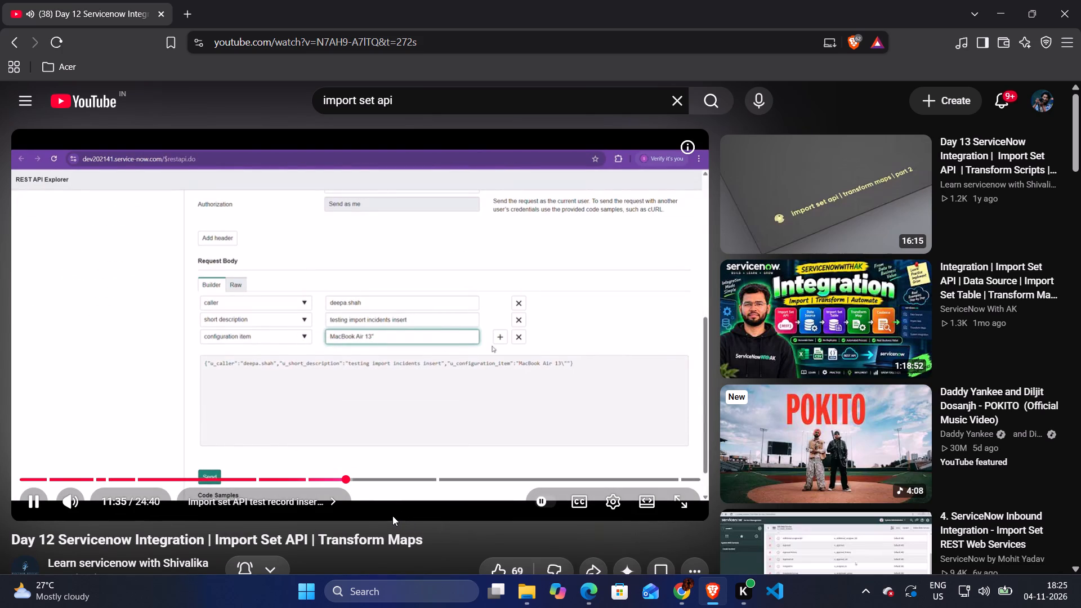
pyautogui.click(311, 475)
pyautogui.click(459, 385)
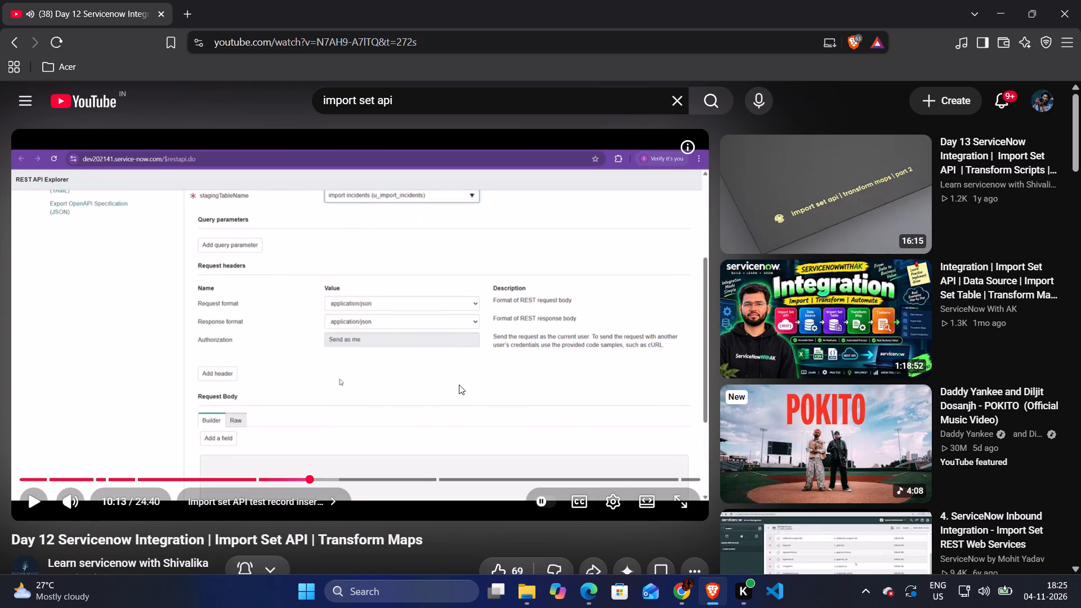
# Return to Chrome and search REST API Explorer's stagingTableName options for "import" again, clearing the search at the end.
pyautogui.hotkey('alt', 'Tab')
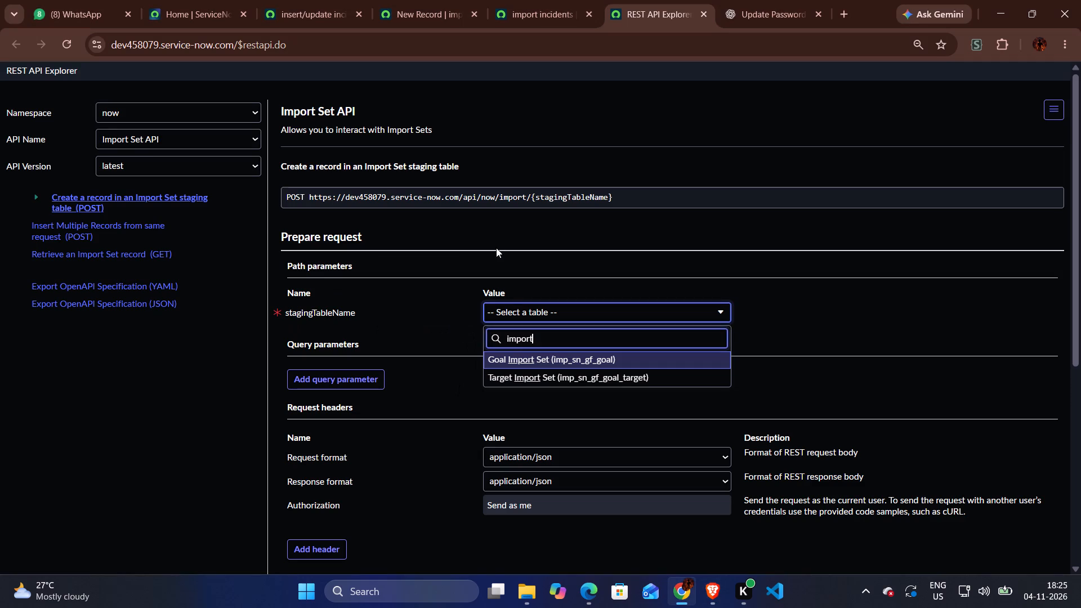
pyautogui.click(859, 345)
pyautogui.click(617, 316)
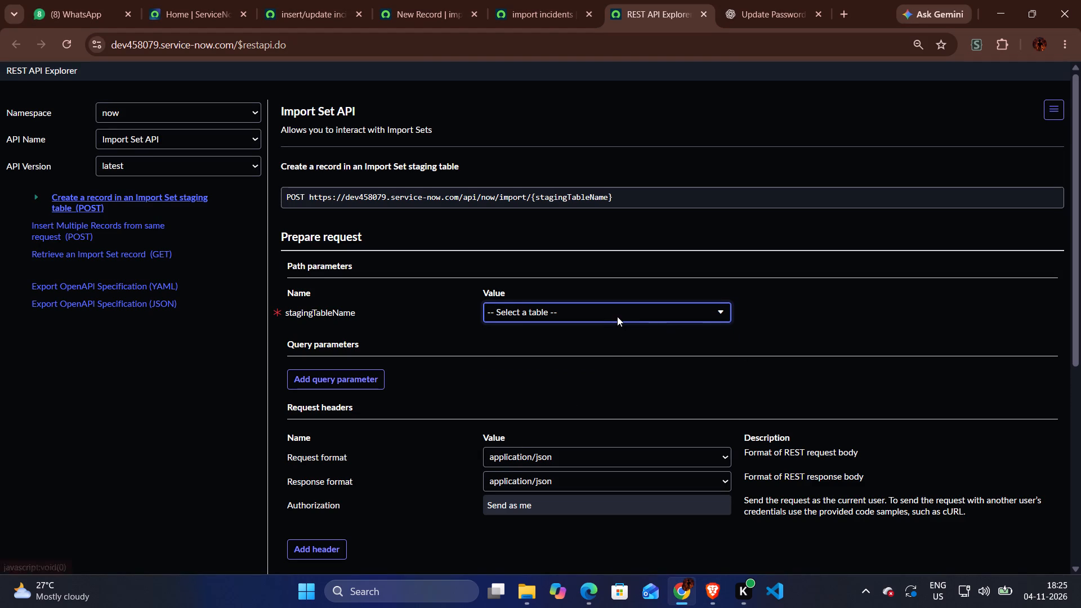
pyautogui.scroll(-4, 578, 387)
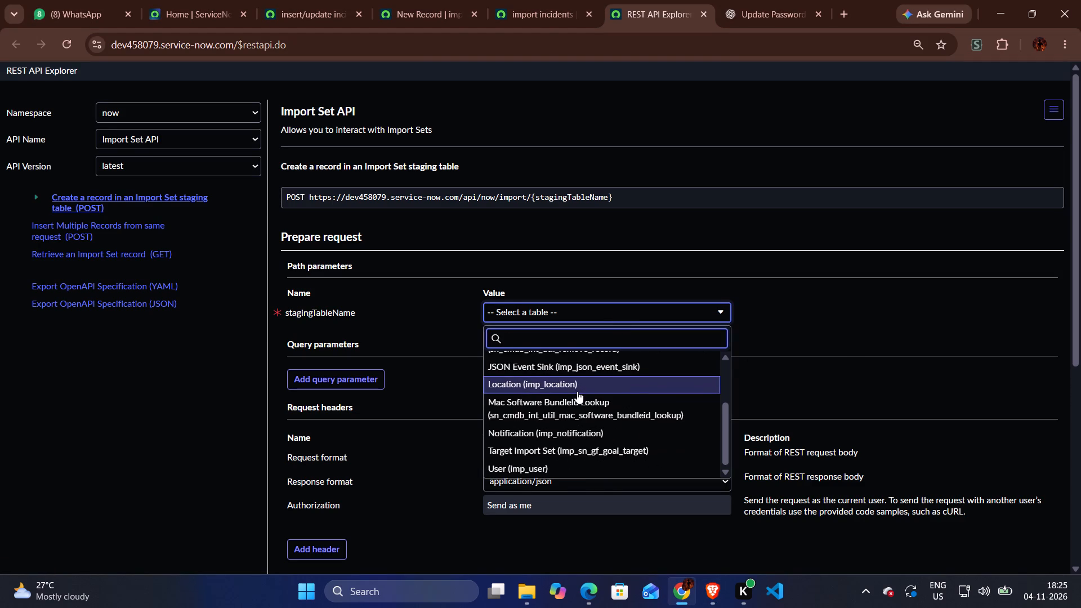
pyautogui.write('import')
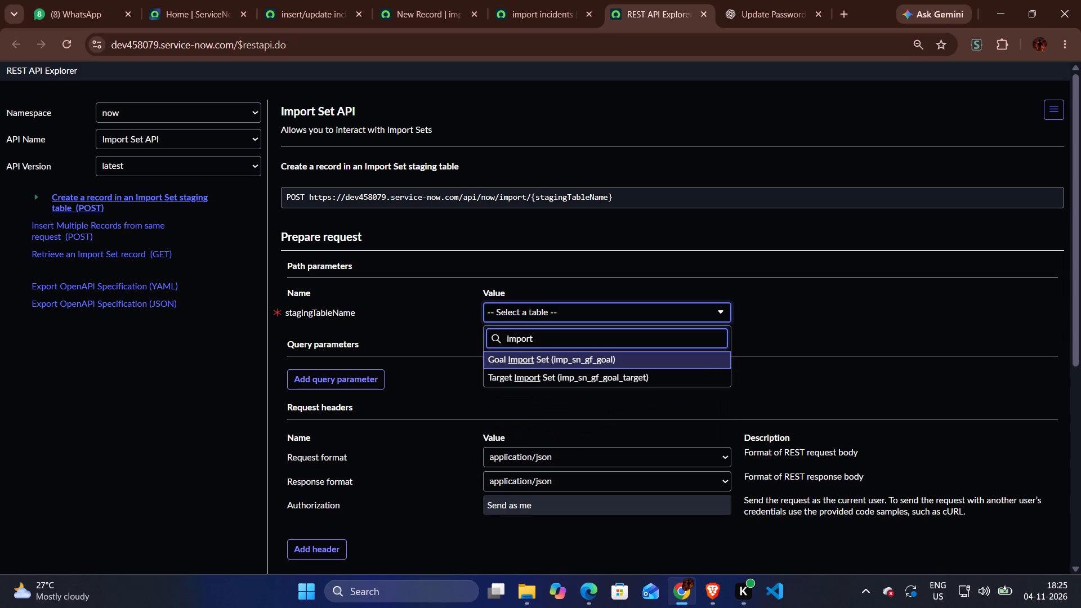
pyautogui.press('BackSpace')
pyautogui.press('BackSpace')
pyautogui.press('BackSpace')
pyautogui.press('BackSpace')
pyautogui.press('BackSpace')
pyautogui.press('BackSpace')
pyautogui.press('BackSpace')
pyautogui.press('BackSpace')
pyautogui.press('BackSpace')
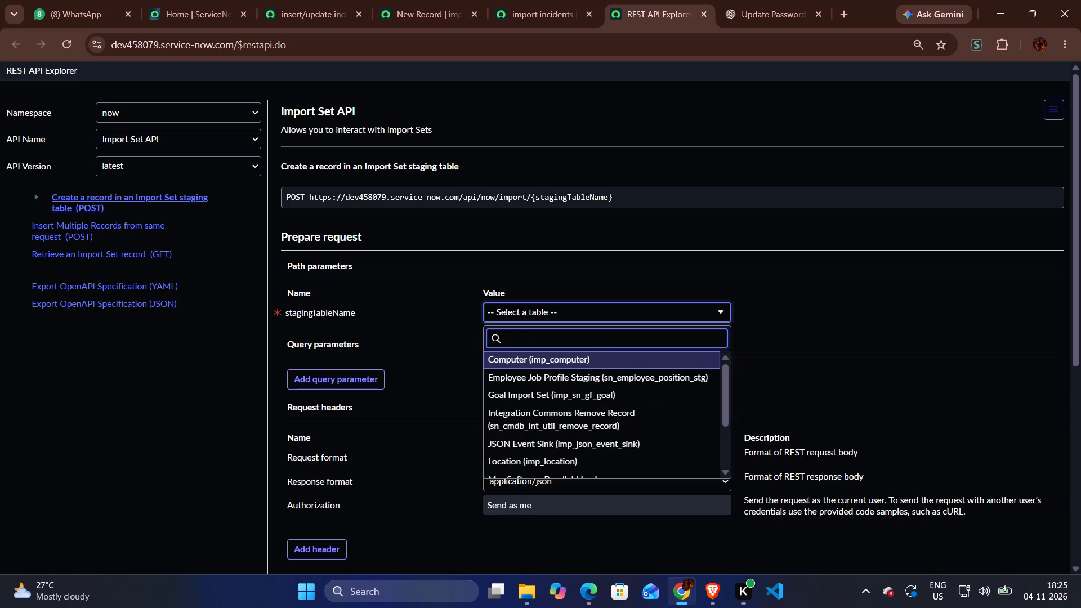
pyautogui.press('BackSpace')
pyautogui.scroll(3, 426, 222)
# Look through the open transform map and new record tabs to find the import incidents table definition, and save it with Update.
pyautogui.click(289, 2)
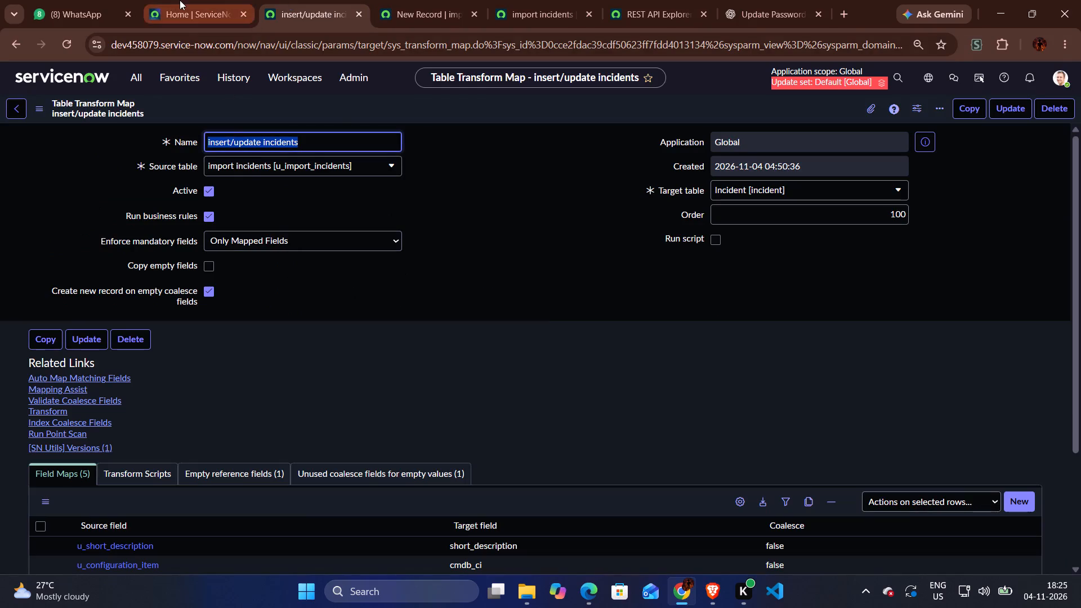
pyautogui.click(180, 0)
pyautogui.click(298, 16)
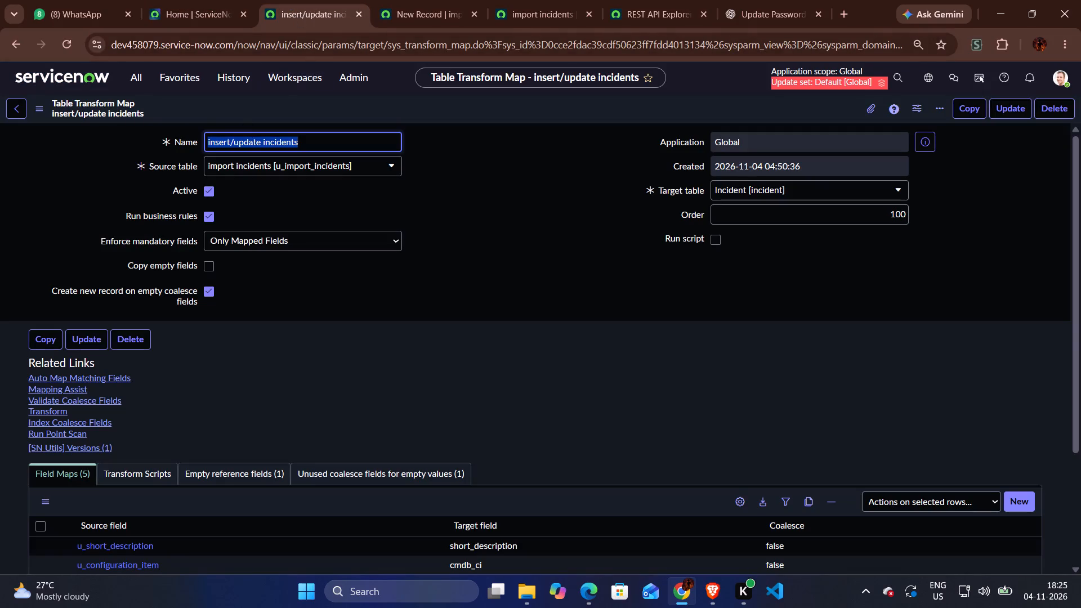
pyautogui.click(410, 6)
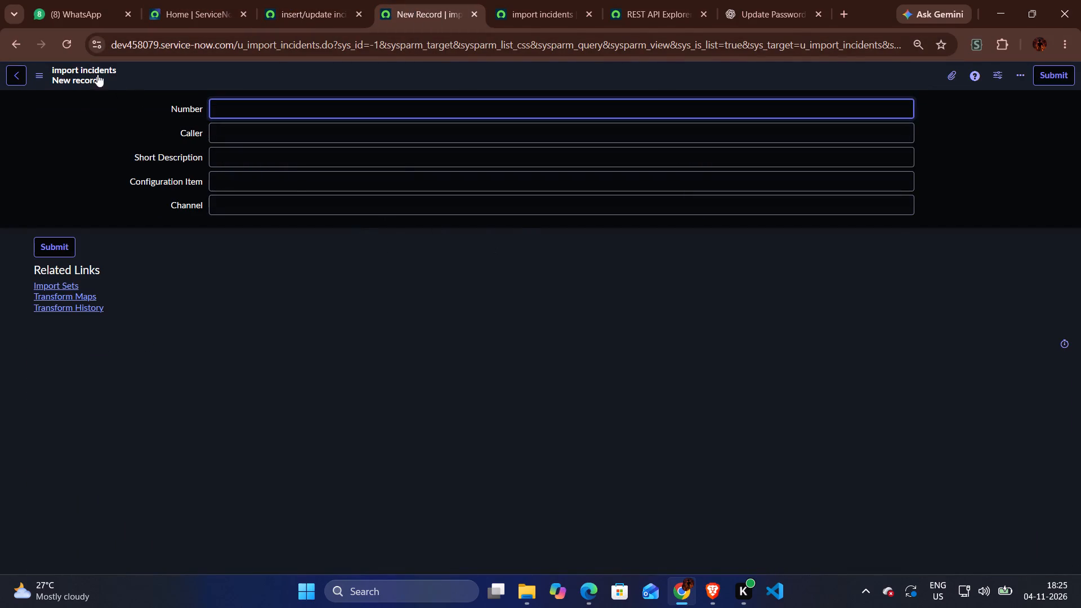
pyautogui.click(508, 0)
pyautogui.scroll(-2, 571, 241)
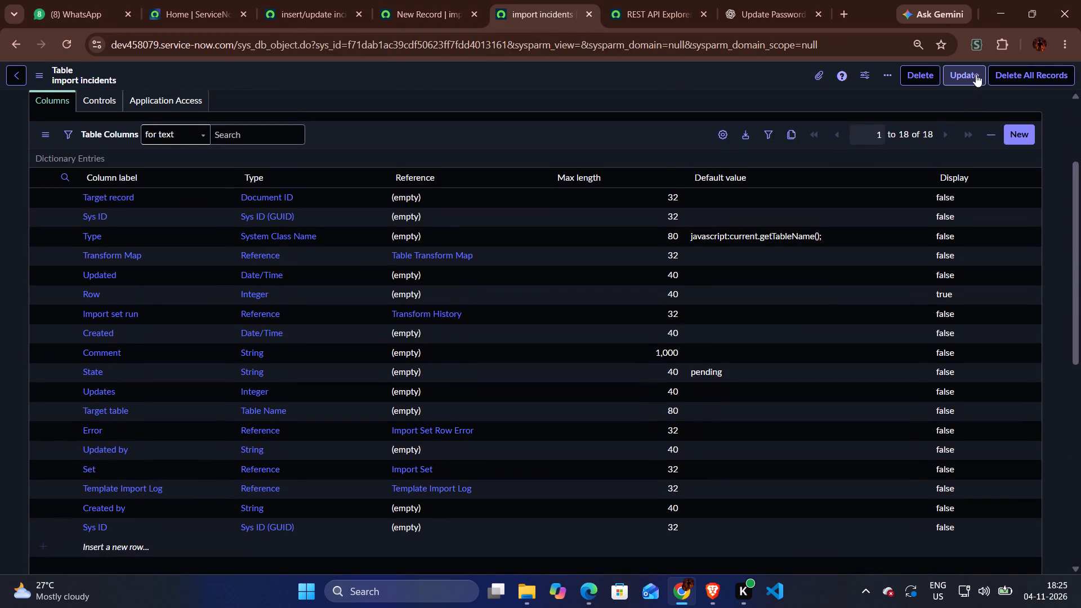
pyautogui.click(976, 73)
pyautogui.scroll(3, 405, 202)
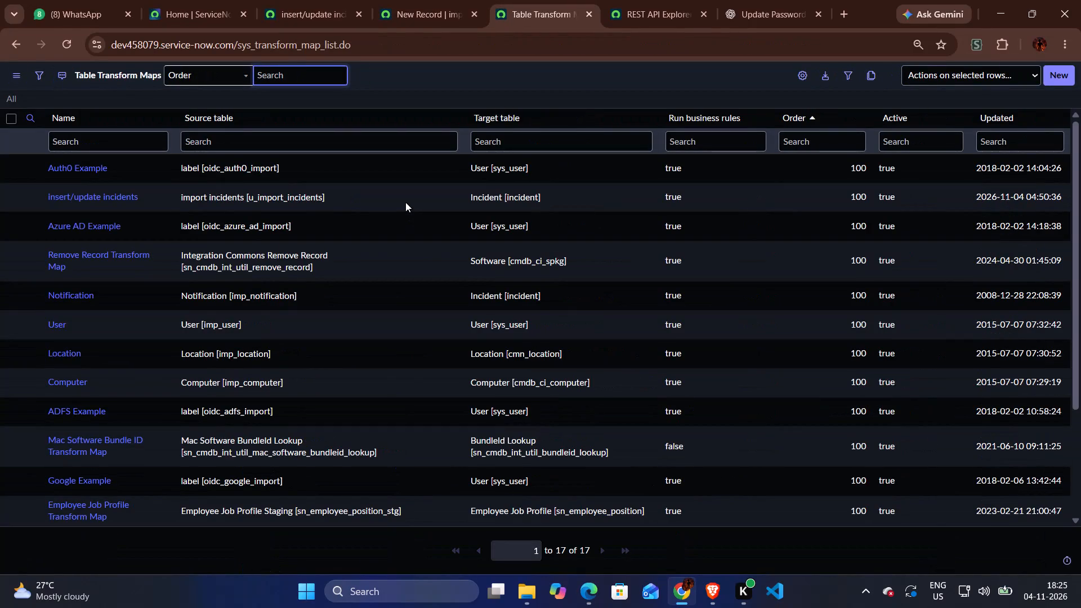
pyautogui.hotkey('alt', 'Tab')
pyautogui.hotkey('alt', 'Tab')
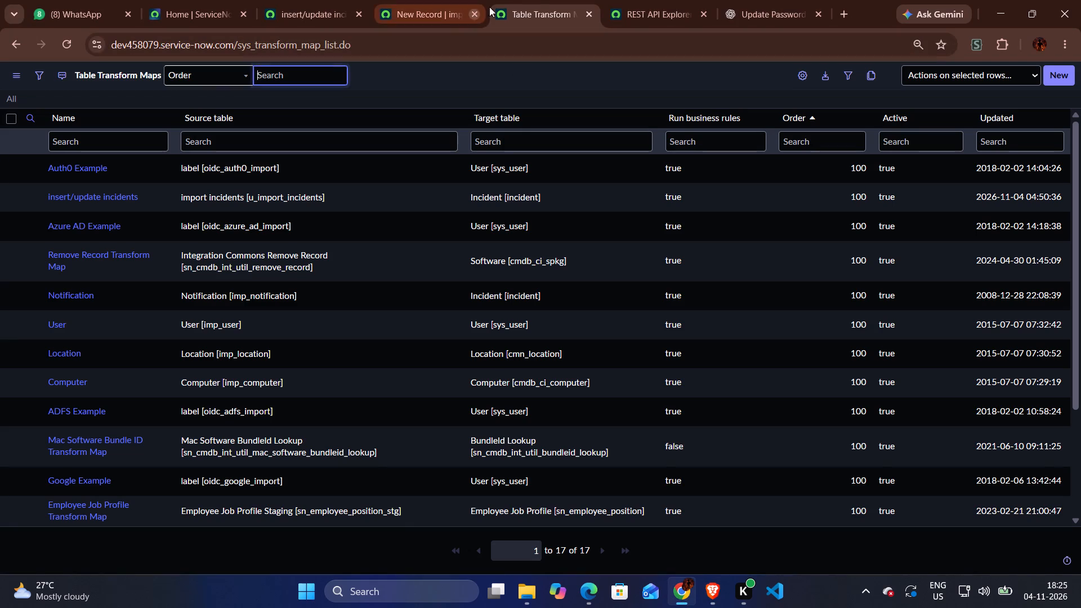
# Reload REST API Explorer and select Import Set API as the API name again.
pyautogui.click(679, 7)
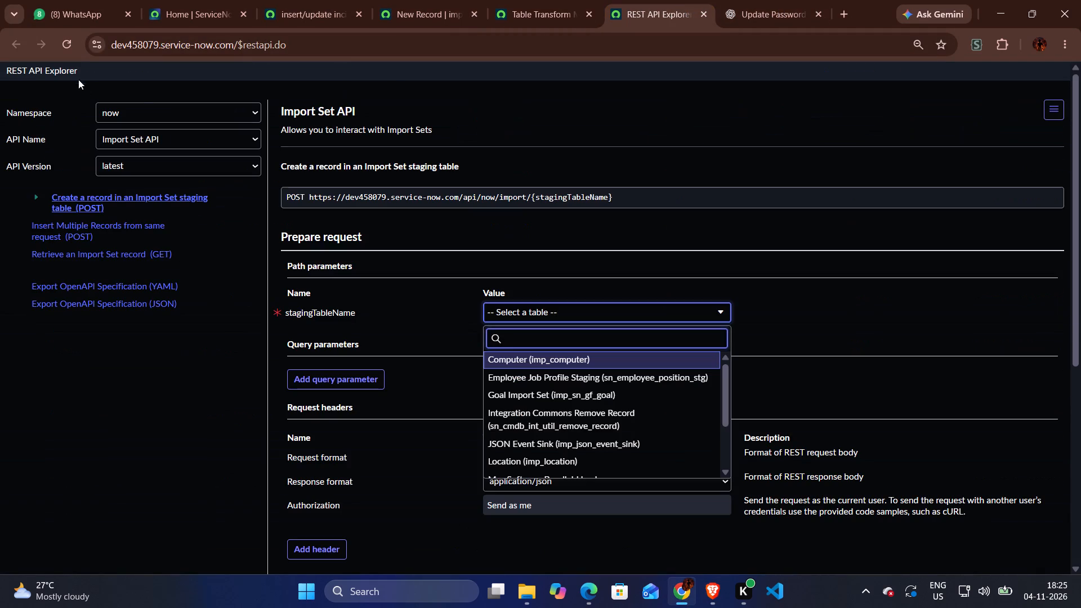
pyautogui.click(68, 49)
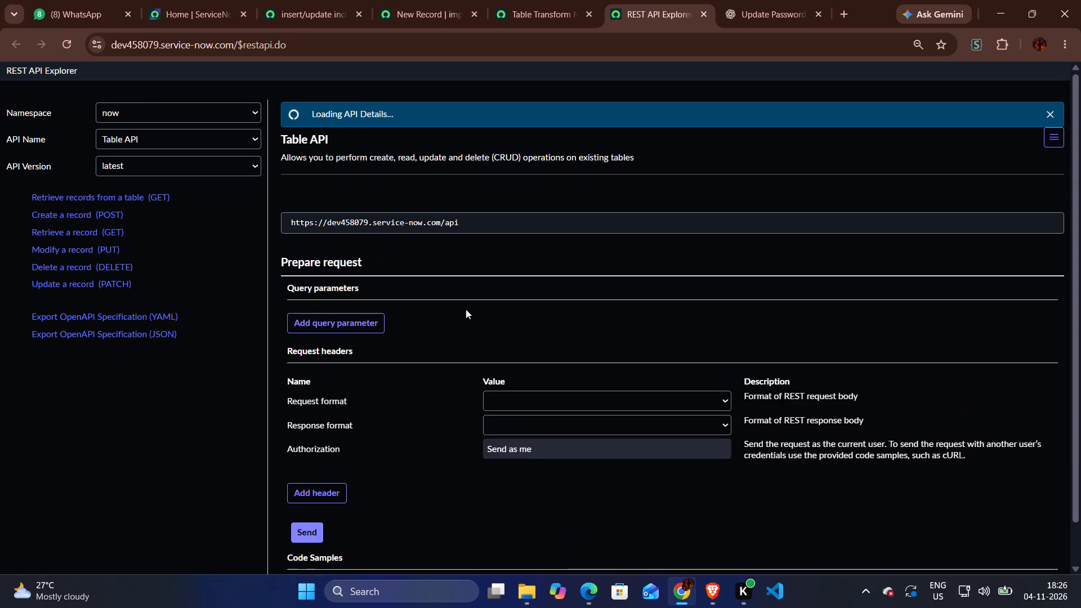
pyautogui.click(168, 141)
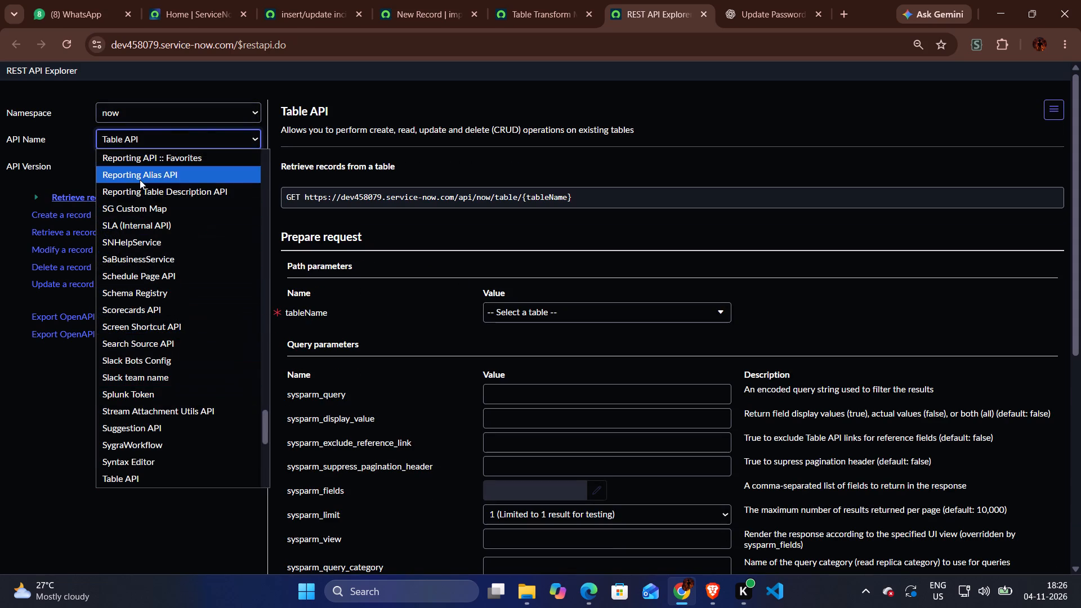
pyautogui.click(208, 83)
pyautogui.click(148, 145)
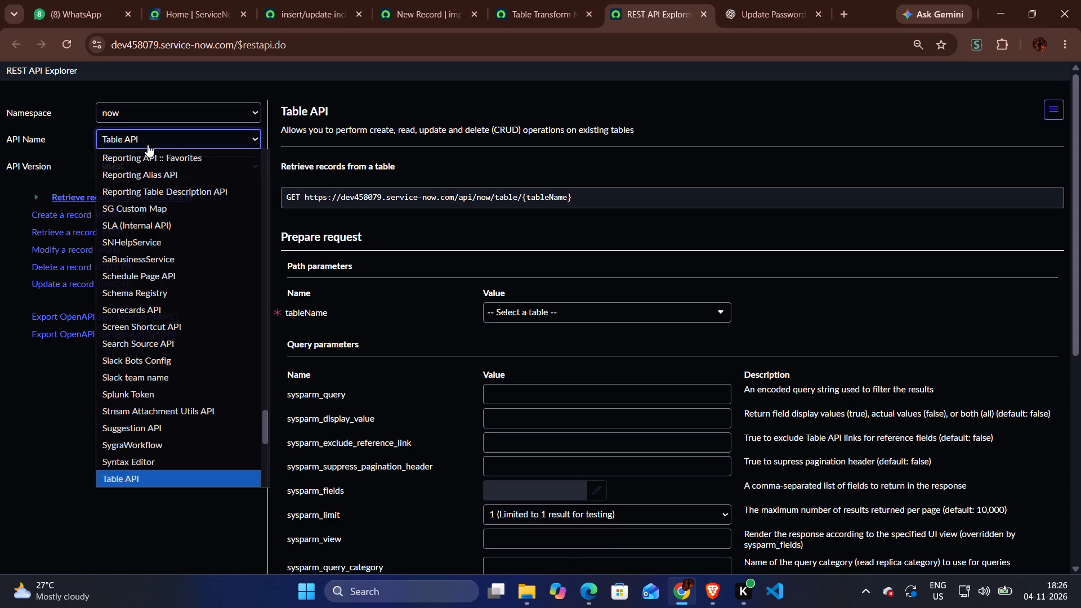
pyautogui.write('import')
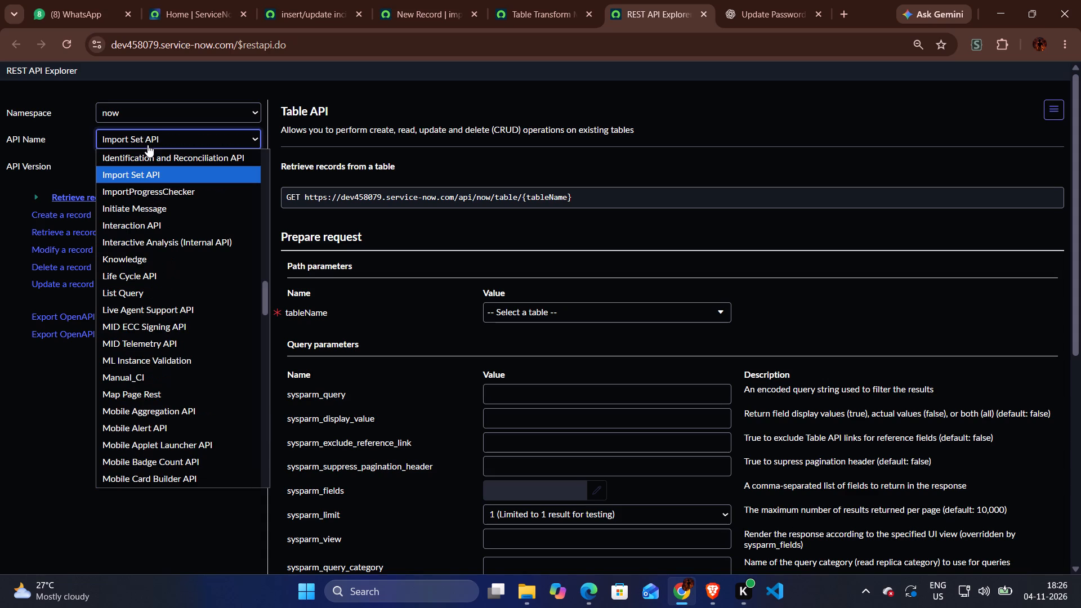
pyautogui.click(146, 176)
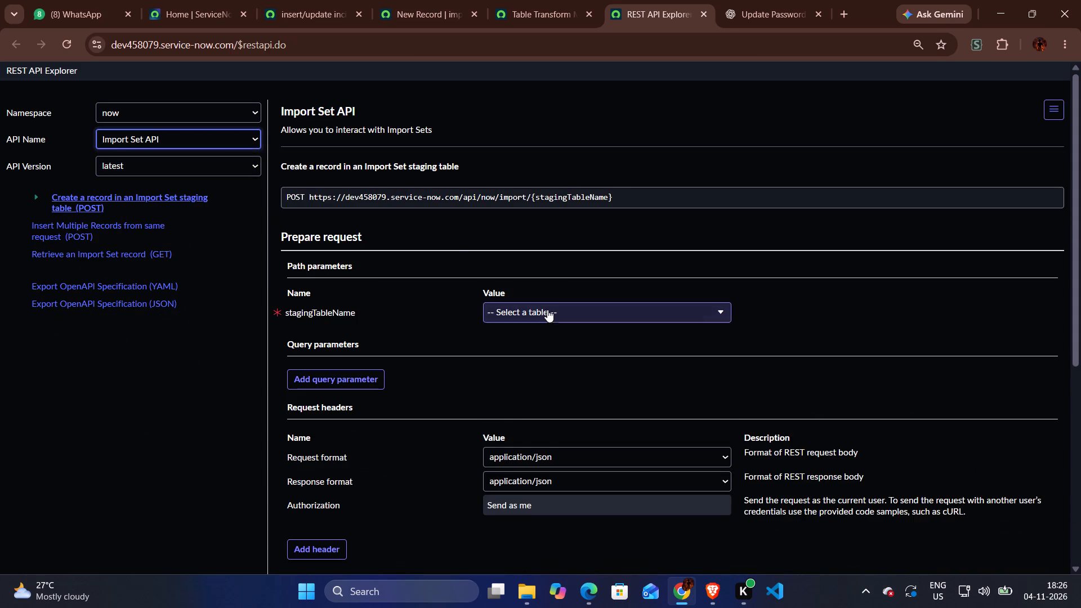
# Set stagingTableName to import incidents (u_import_incidents) for the record creation request.
pyautogui.click(549, 311)
pyautogui.write('imo')
pyautogui.press('BackSpace')
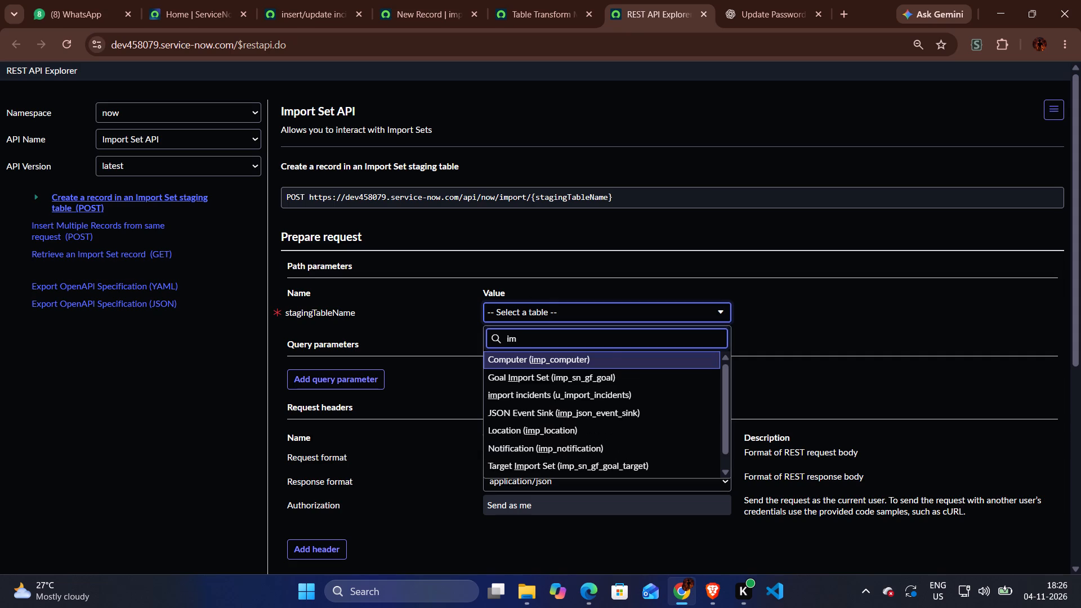
pyautogui.write('po')
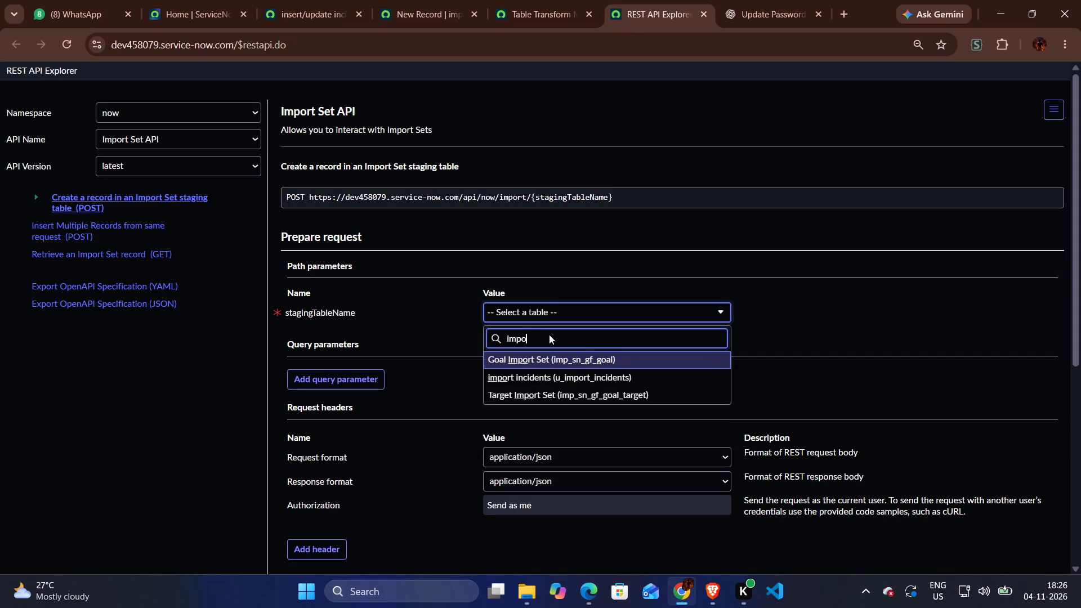
pyautogui.click(547, 370)
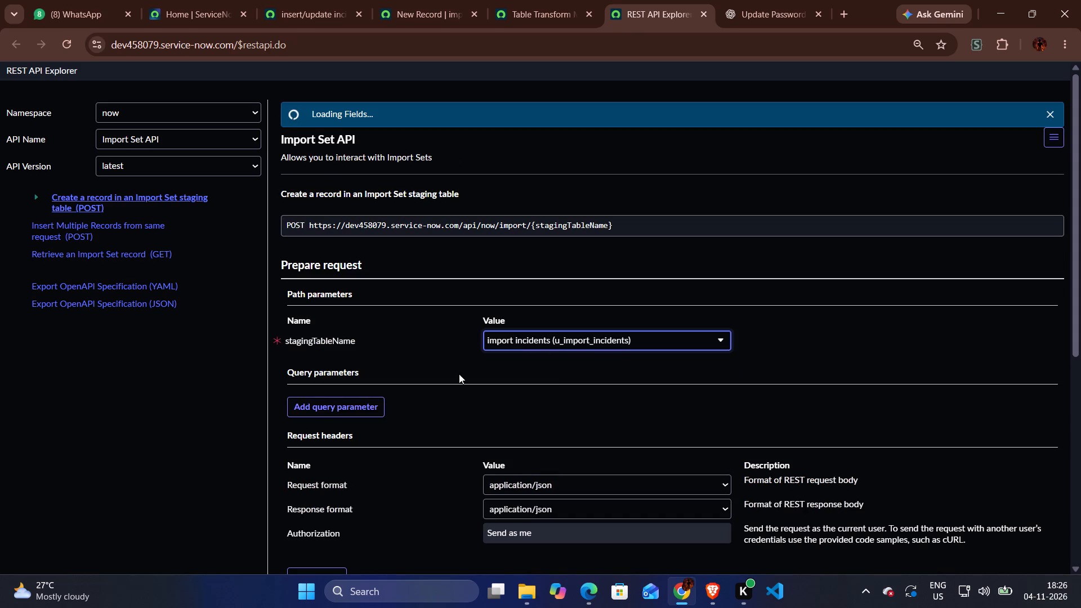
pyautogui.scroll(-2, 457, 374)
# Switch to the tutorial in Brave and replay the part from about 10:05 to 10:14 on the staging table and request body.
pyautogui.hotkey('alt', 'Tab')
pyautogui.click(404, 321)
pyautogui.press('Left')
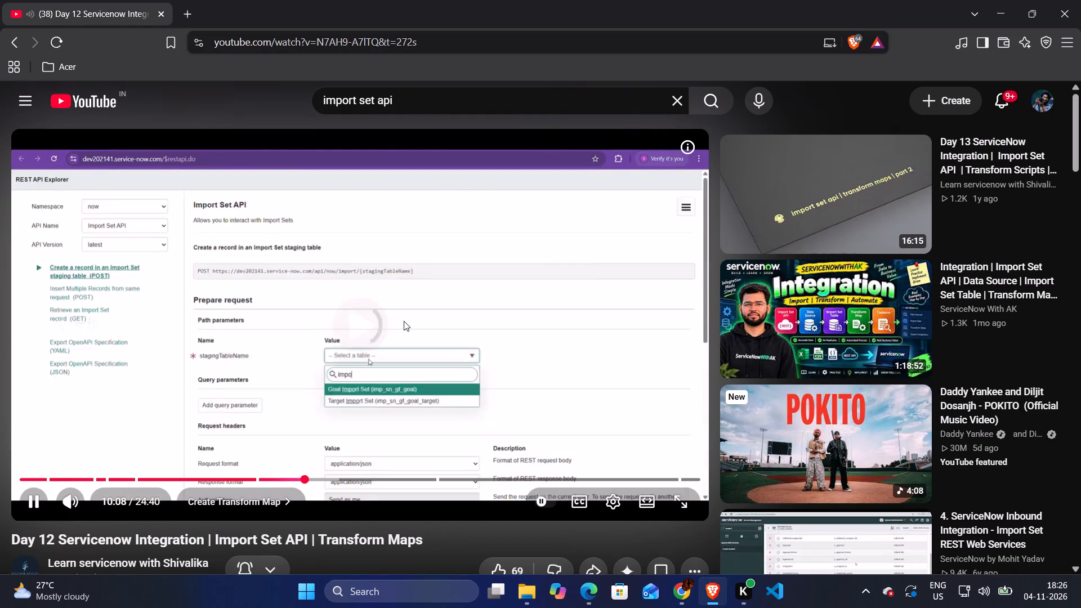
pyautogui.press('Left')
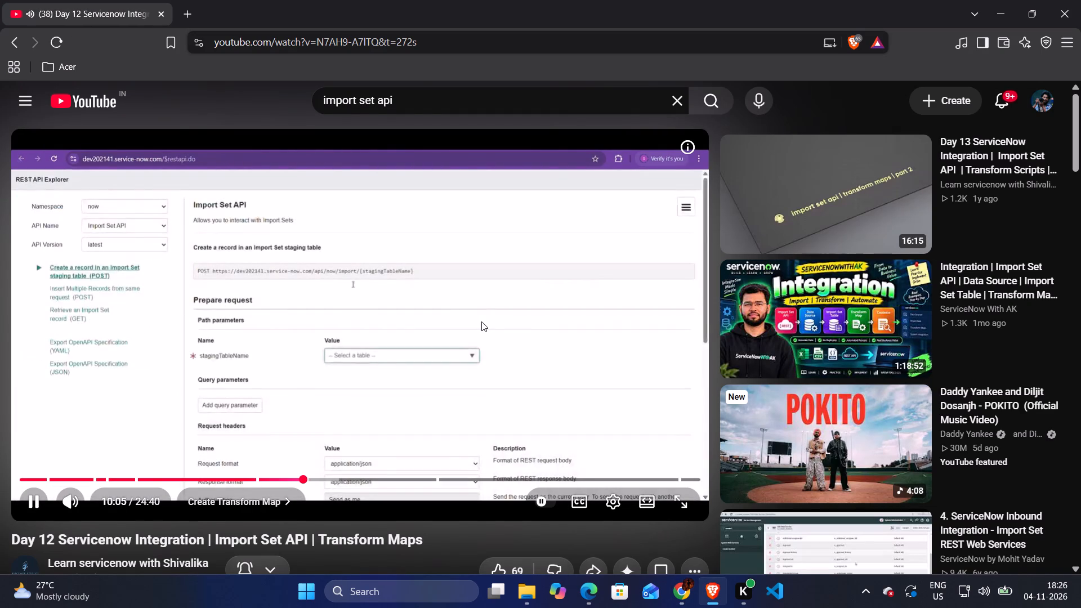
pyautogui.press('Right')
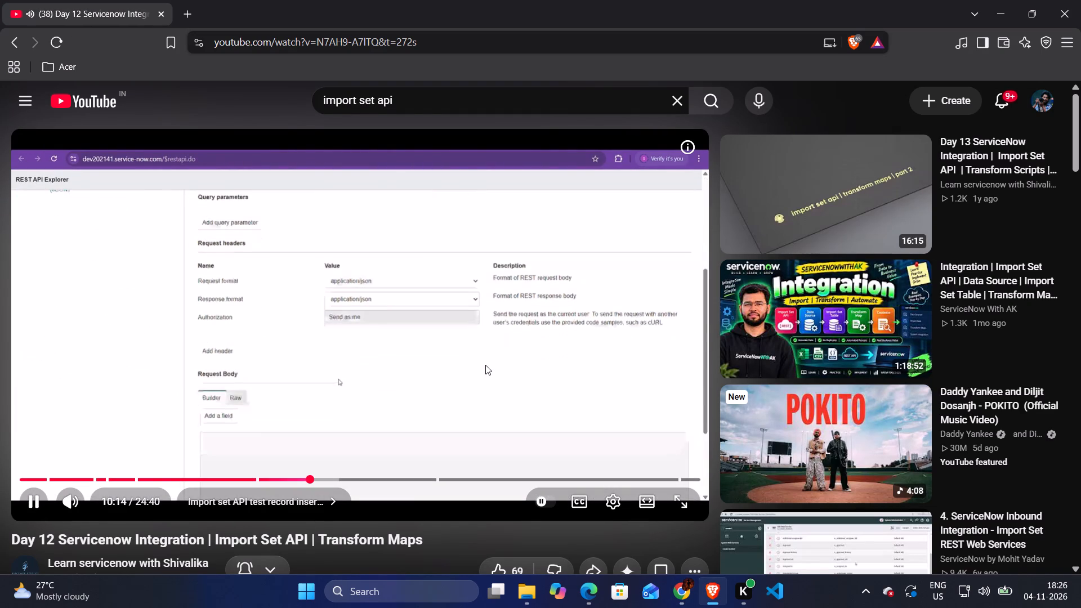
# Return to Chrome, add the Caller field to the request body builder and make its value ready for entry.
pyautogui.hotkey('alt', 'Tab')
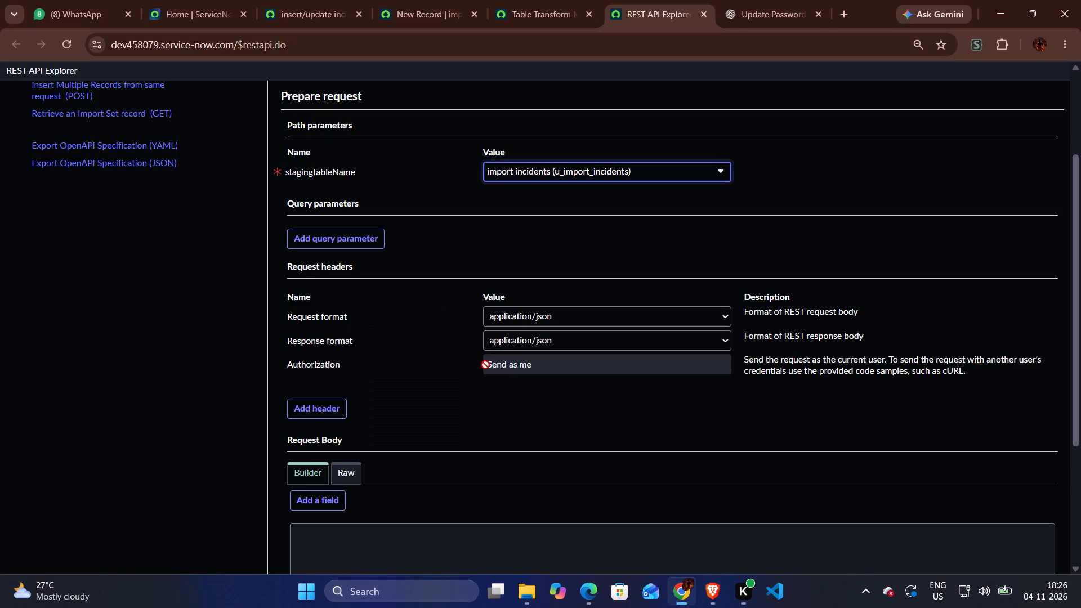
pyautogui.scroll(-1, 306, 426)
pyautogui.click(317, 431)
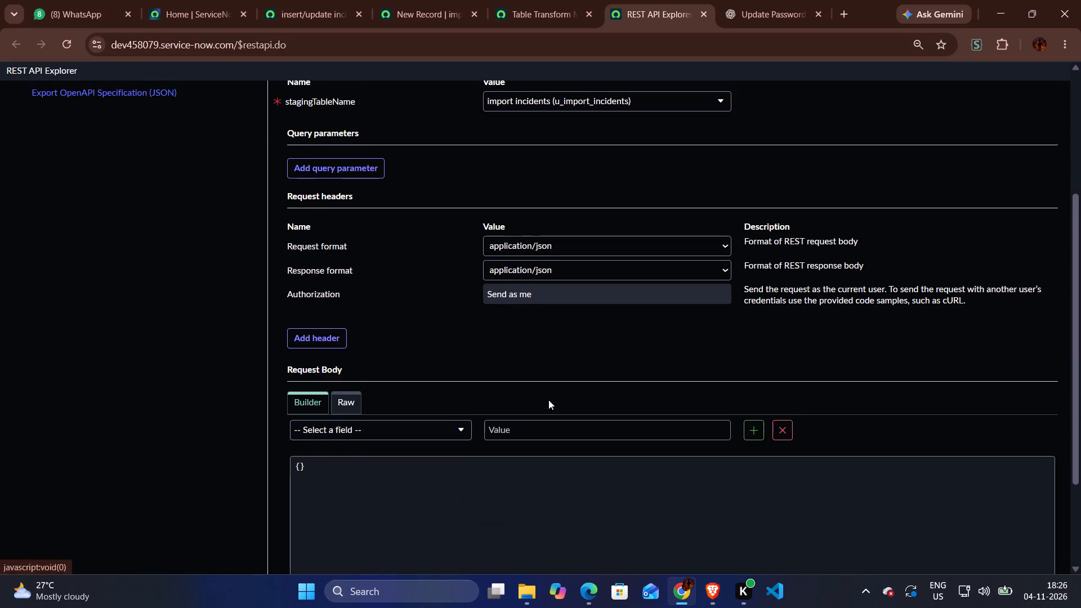
pyautogui.click(394, 431)
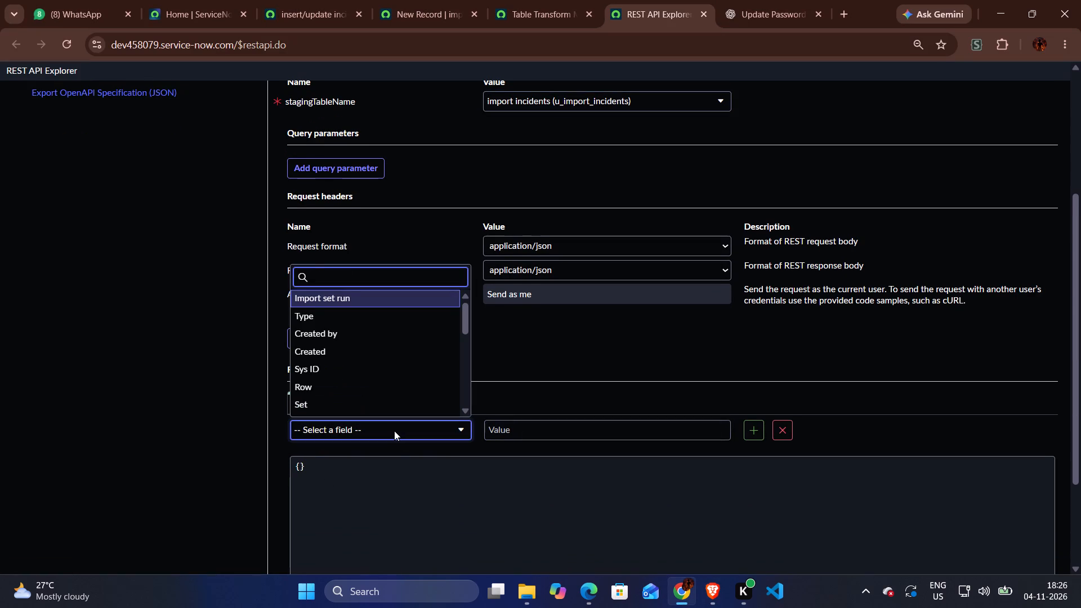
pyautogui.write('ca')
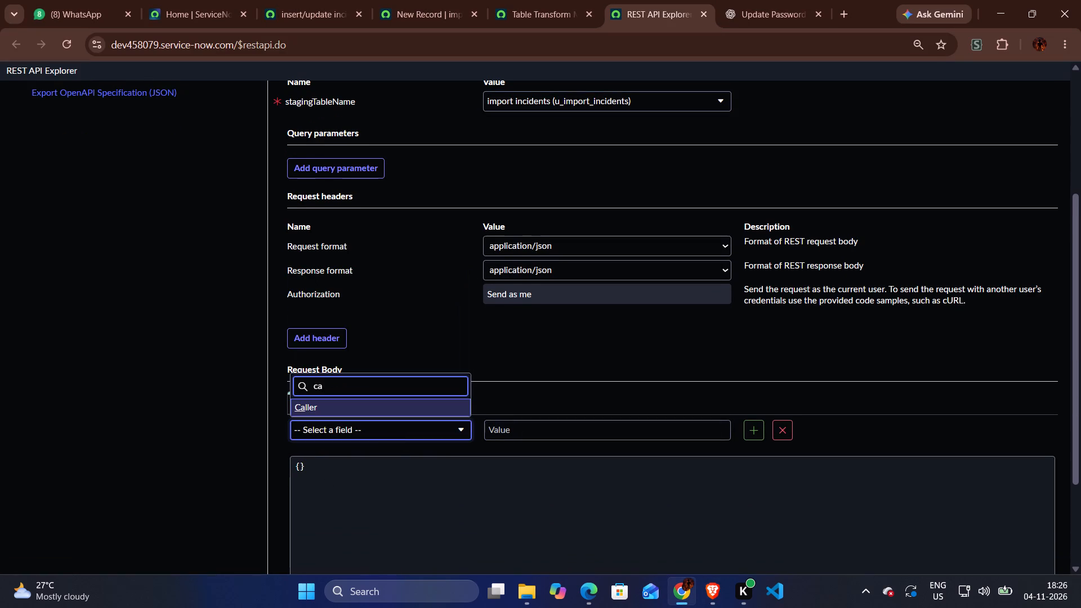
pyautogui.write('ller')
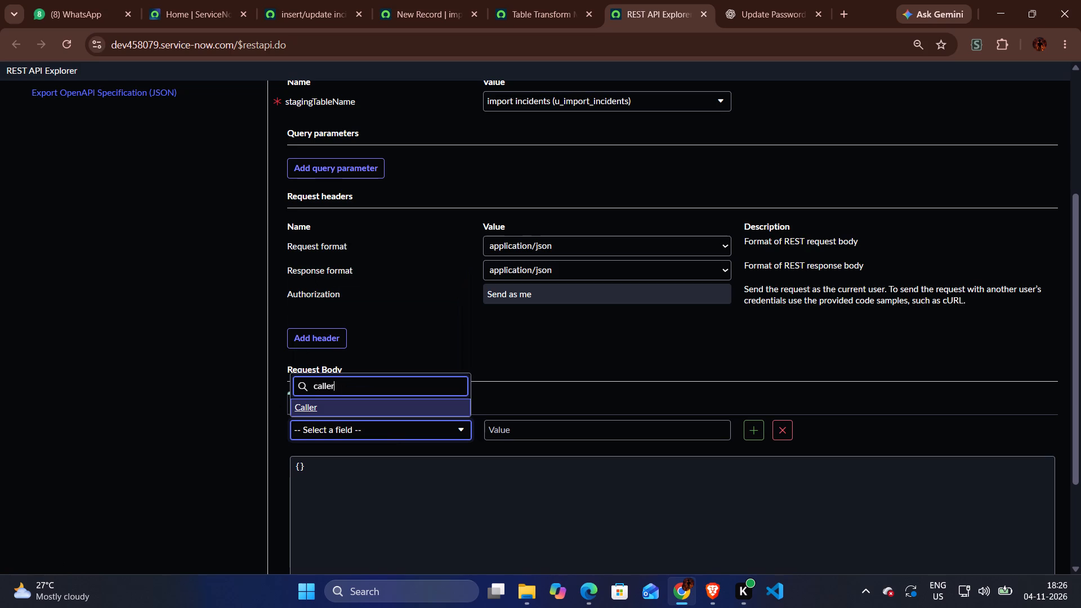
pyautogui.press('Return')
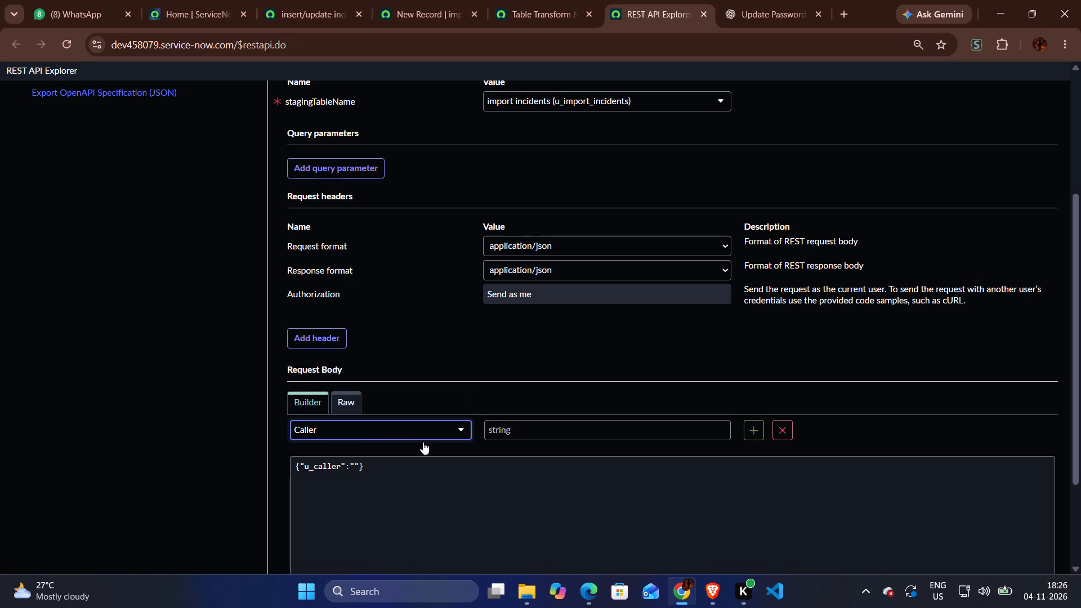
pyautogui.click(505, 427)
# Switch to the tutorial in Brave and pause around 10:40 to check how the caller value is entered in the request body.
pyautogui.hotkey('alt', 'Tab')
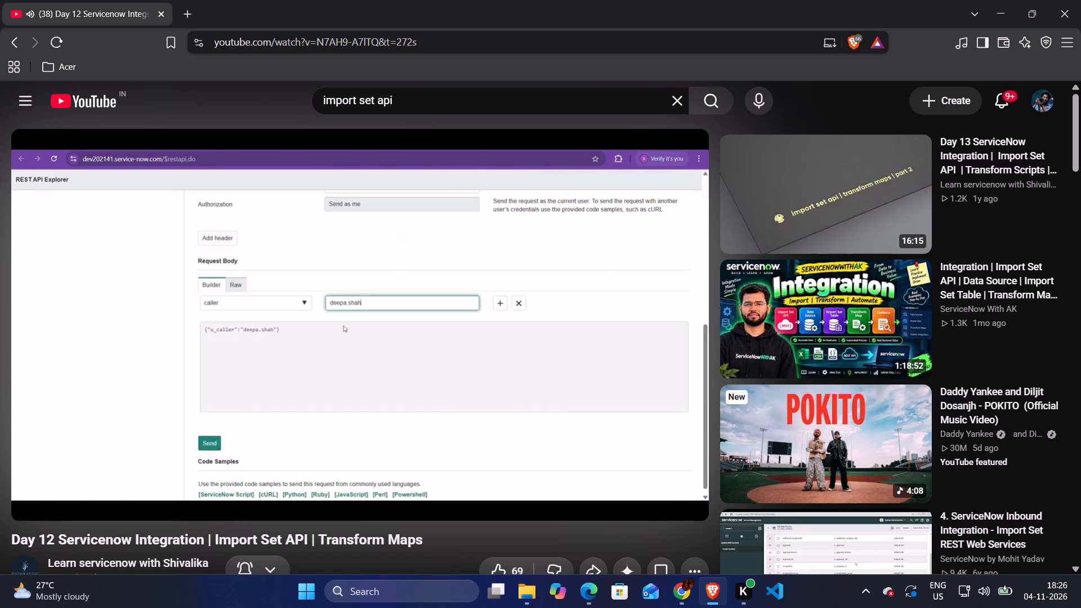
pyautogui.click(501, 410)
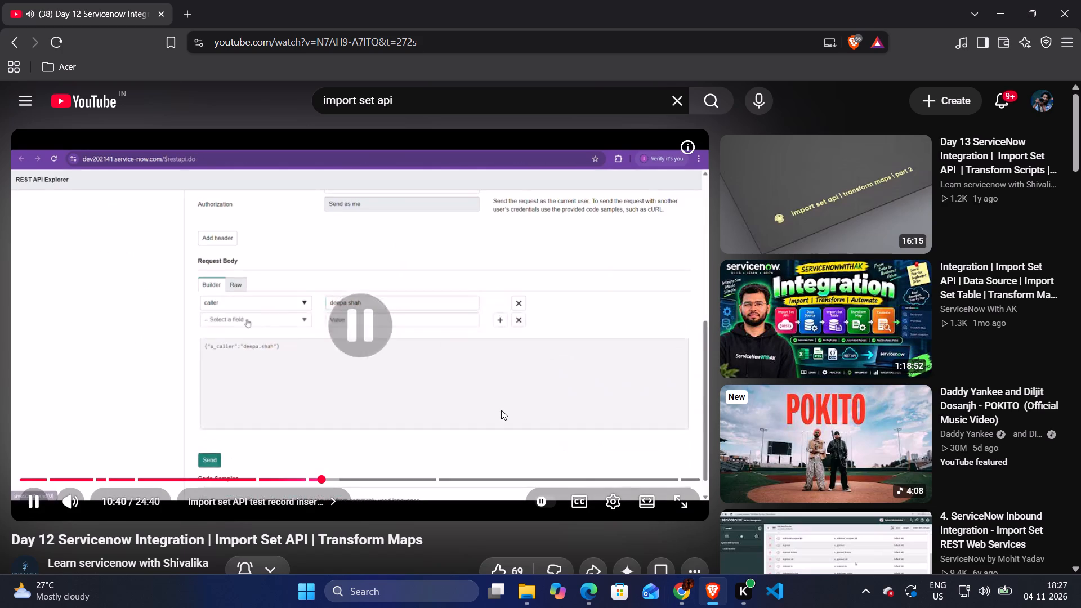
# Replay the tutorial in Brave from about 10:18 to 10:30 to check where the caller's user ID comes from.
pyautogui.hotkey('alt', 'Tab')
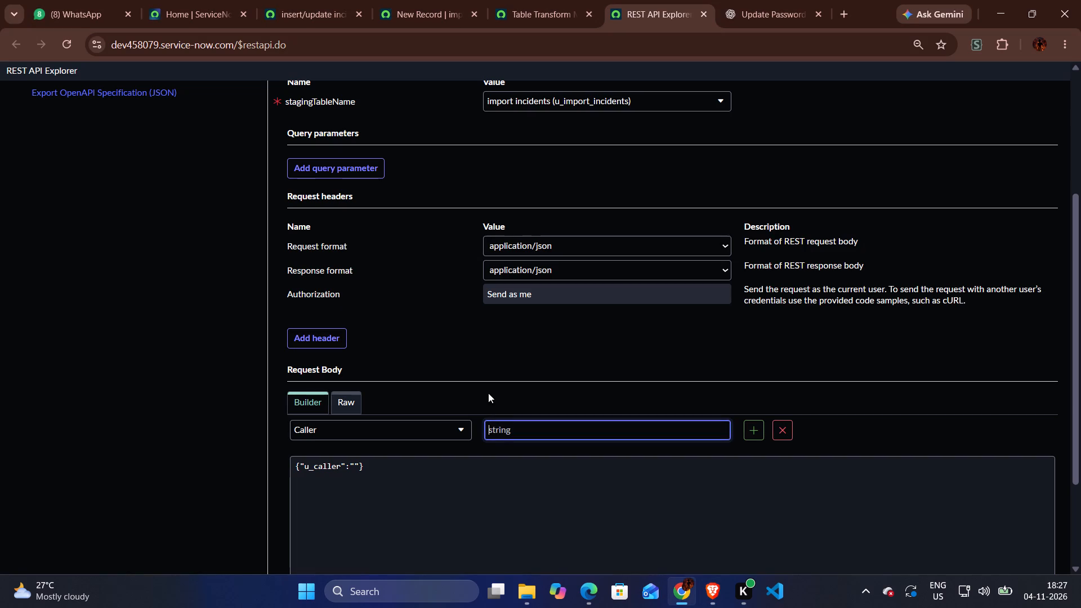
pyautogui.hotkey('alt', 'Tab')
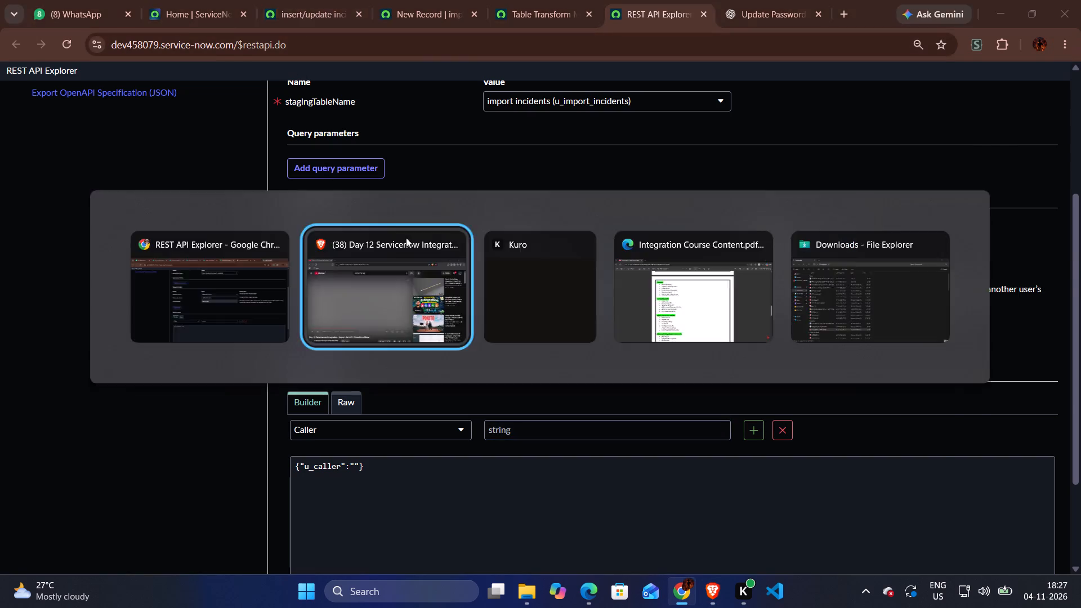
pyautogui.click(285, 279)
pyautogui.press('Left')
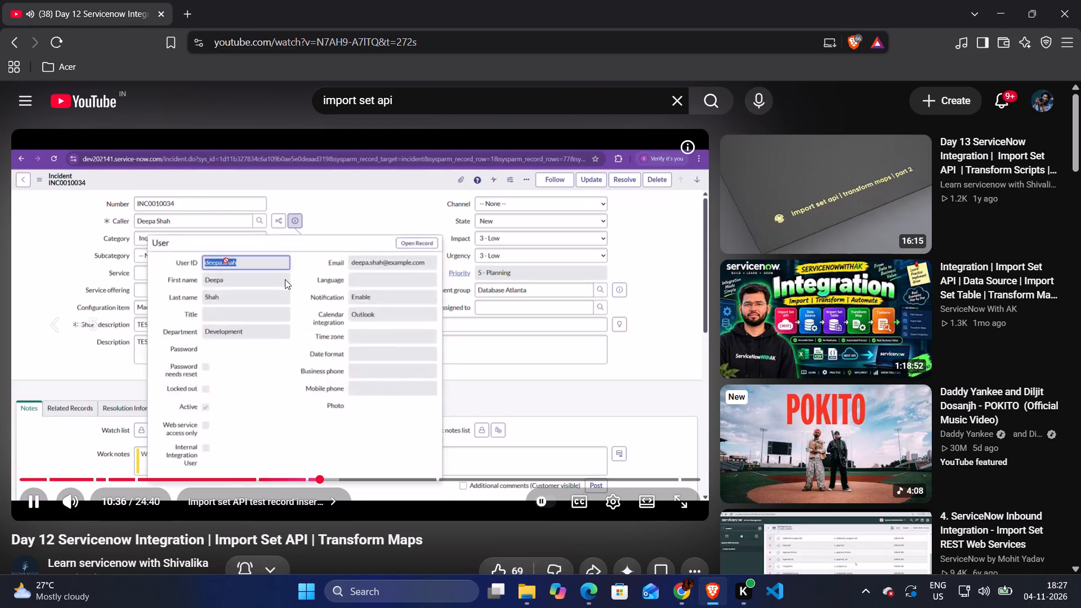
pyautogui.press('Left')
pyautogui.press('Left')
pyautogui.press('Left')
pyautogui.press('Left')
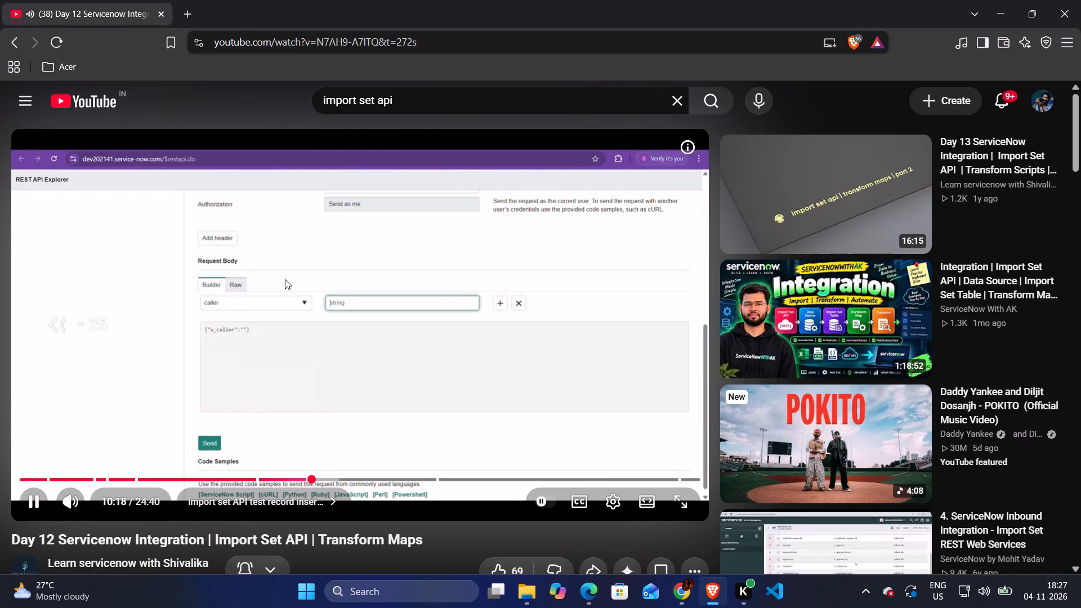
pyautogui.press('Right')
pyautogui.press('Right')
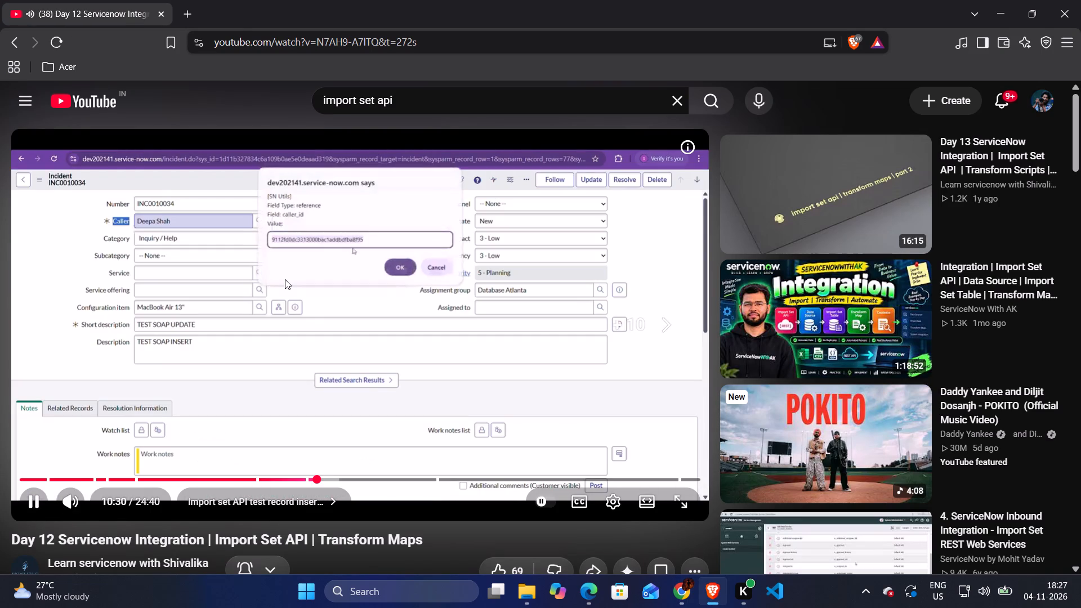
pyautogui.click(280, 295)
# Return to Chrome and open the incident list in a new tab from the insert/update incidents transform map page.
pyautogui.hotkey('alt', 'Tab')
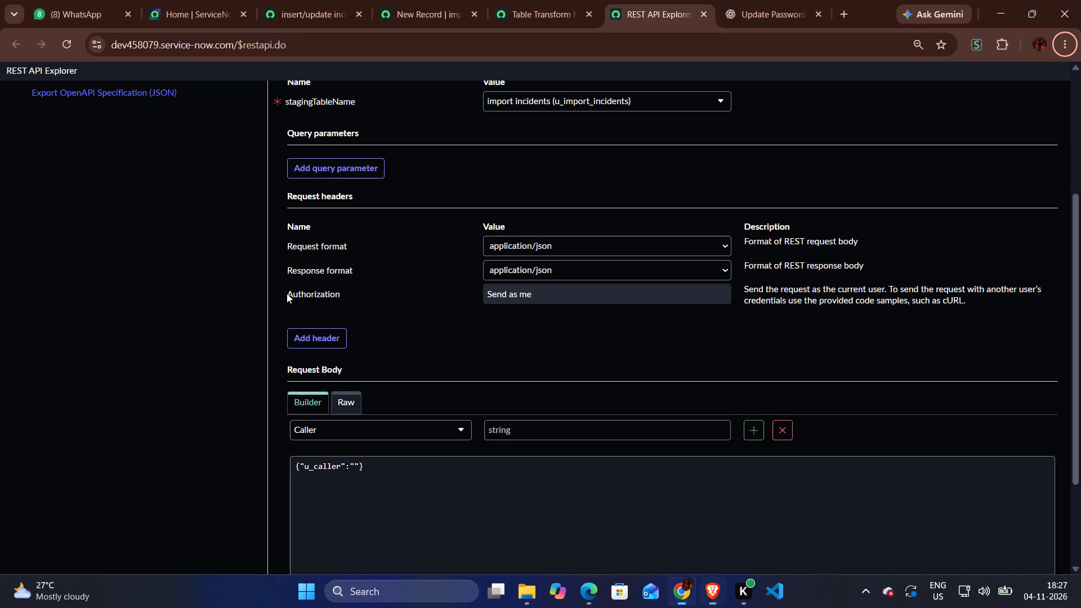
pyautogui.click(181, 7)
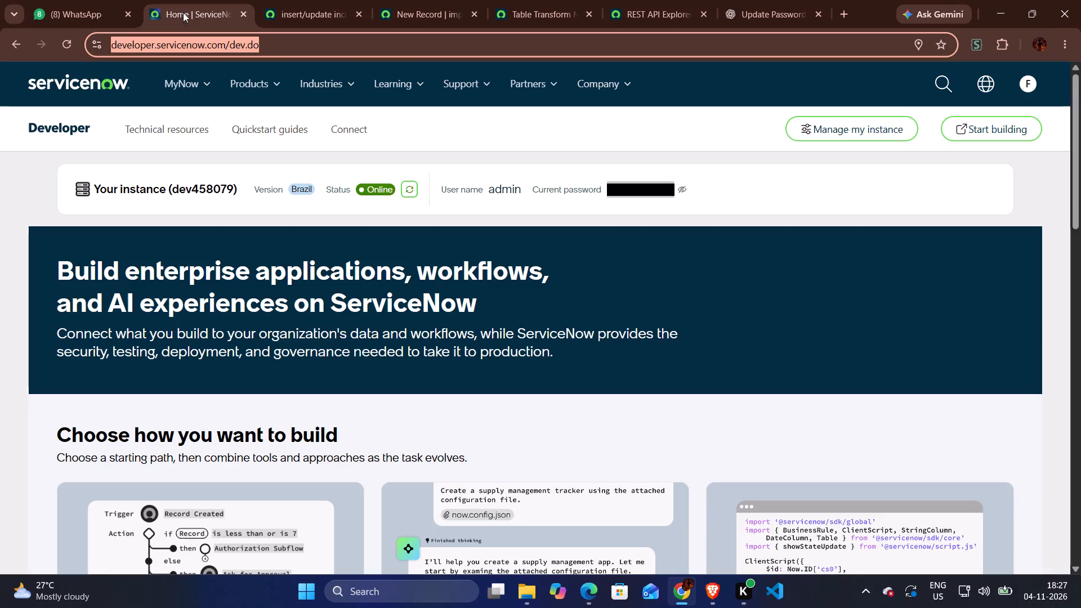
pyautogui.click(318, 0)
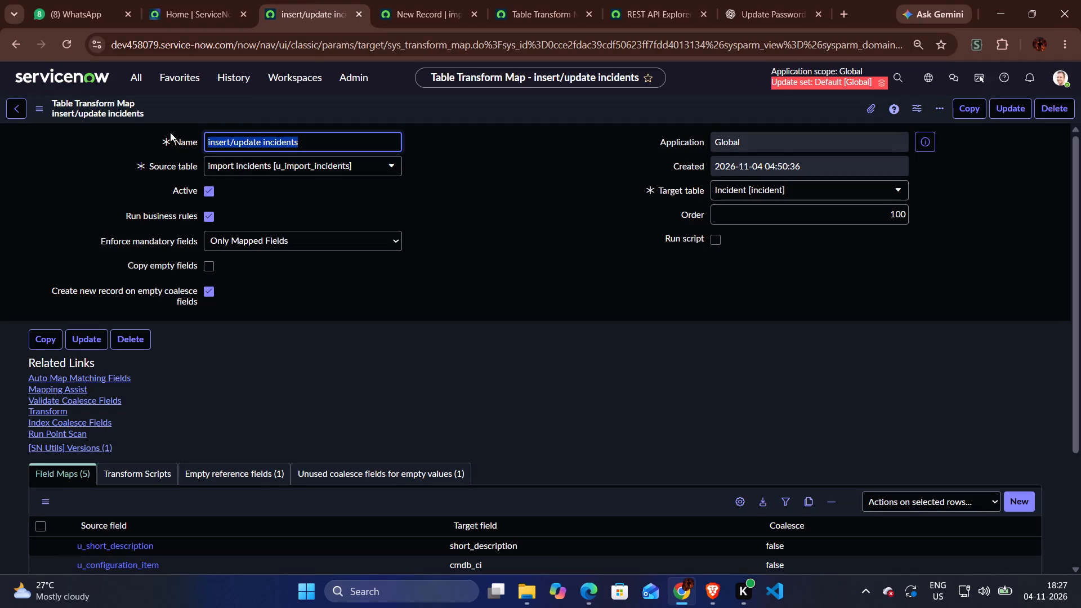
pyautogui.click(133, 84)
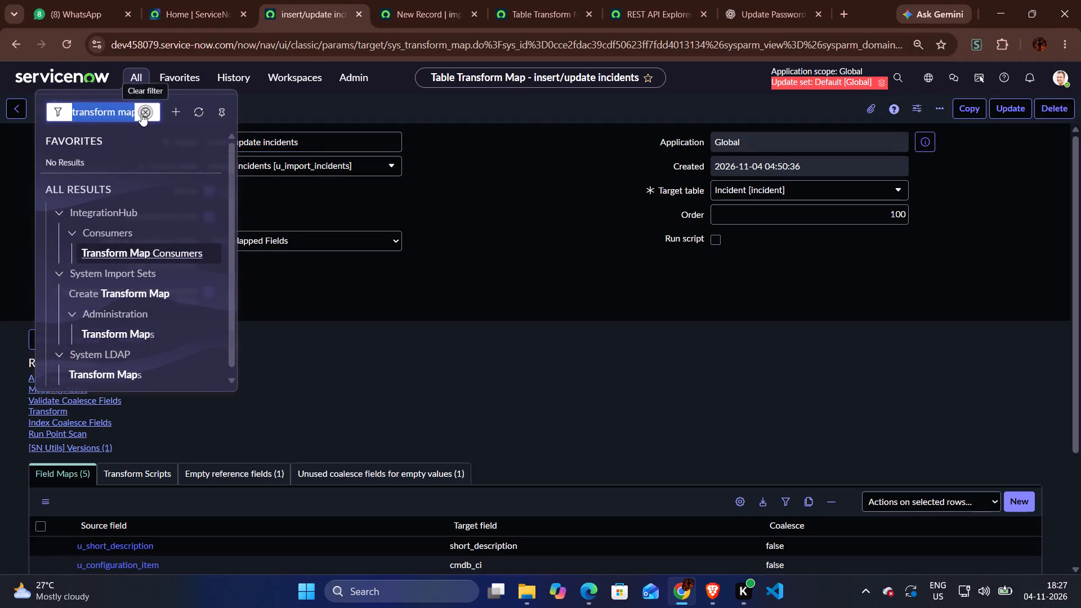
pyautogui.press('BackSpace')
pyautogui.write('incident')
pyautogui.press('.')
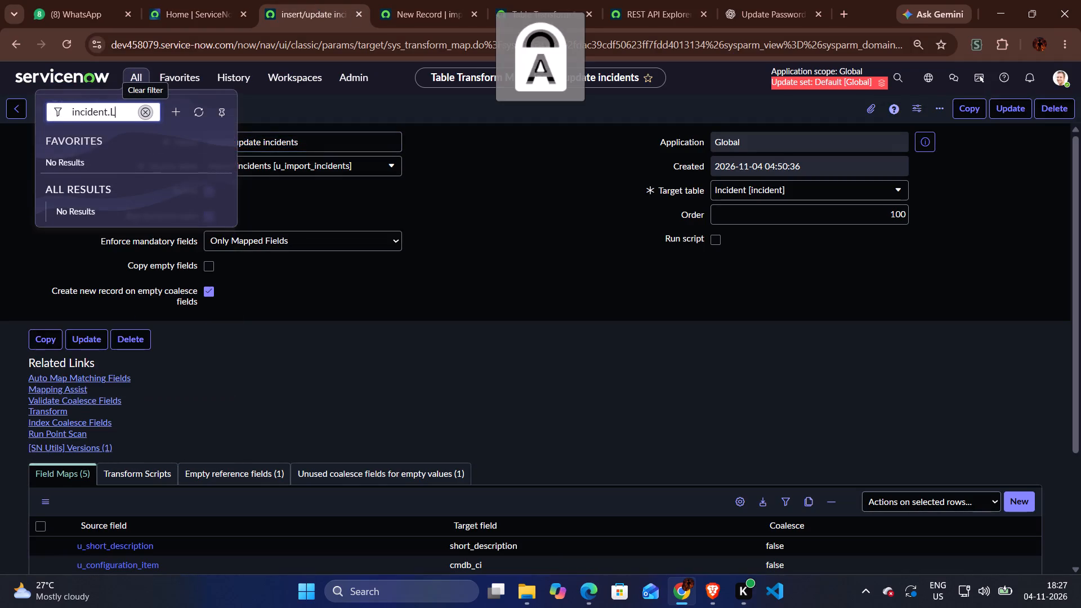
pyautogui.press('Return')
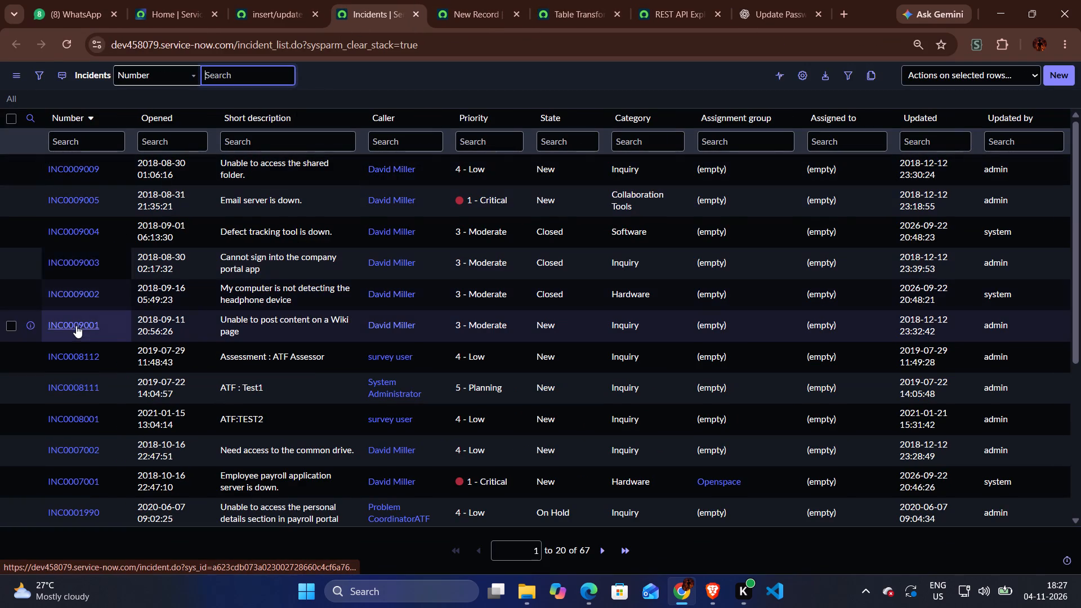
# Open incident INC0009001 and copy the caller's User ID from the user preview.
pyautogui.click(76, 326)
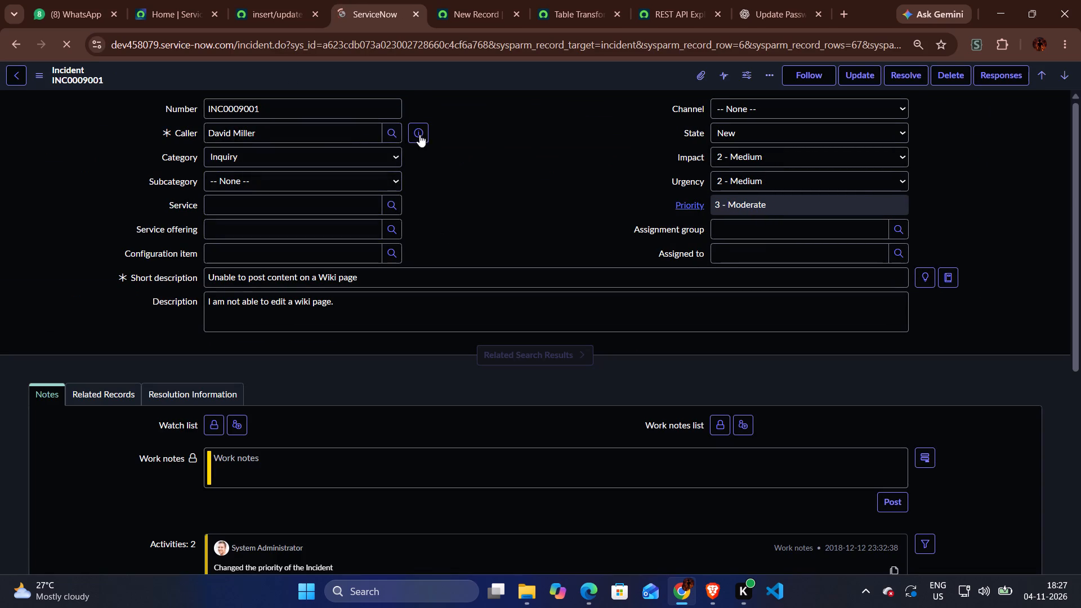
pyautogui.click(424, 132)
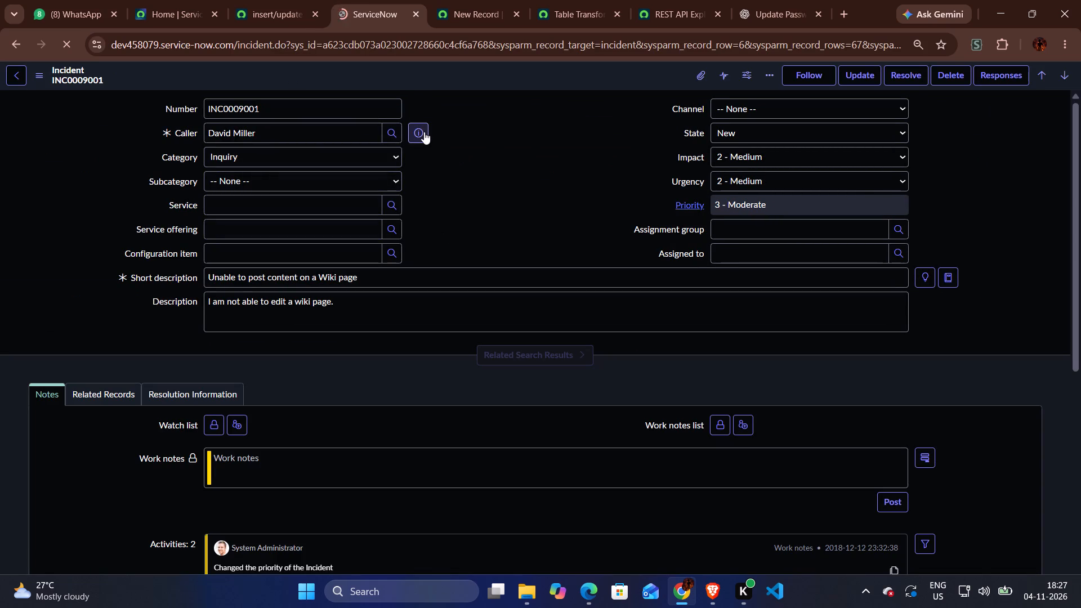
pyautogui.click(435, 131)
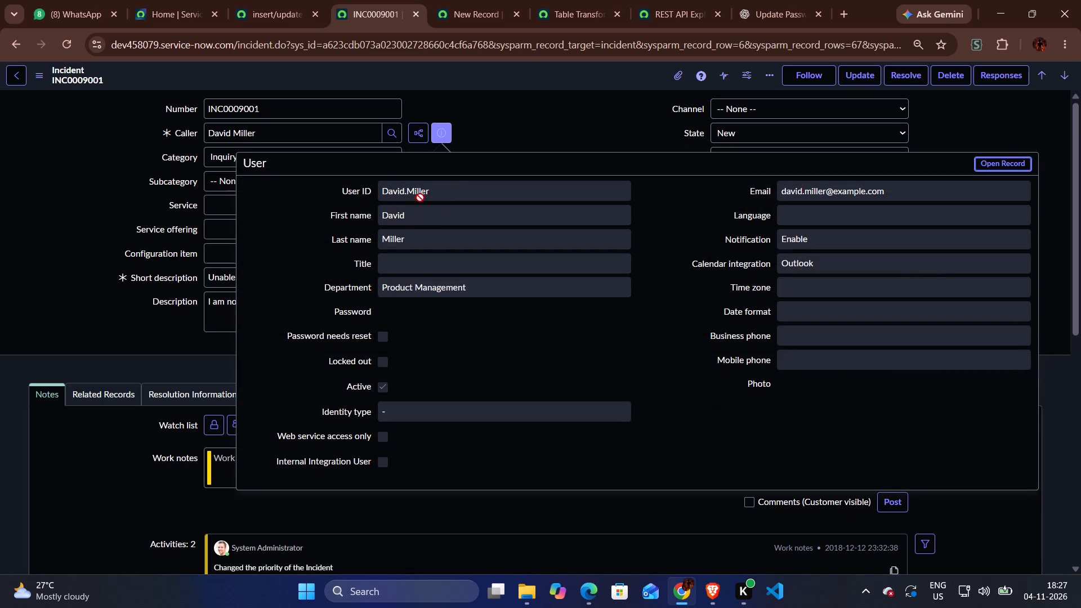
pyautogui.moveTo(437, 191); pyautogui.dragTo(371, 189)
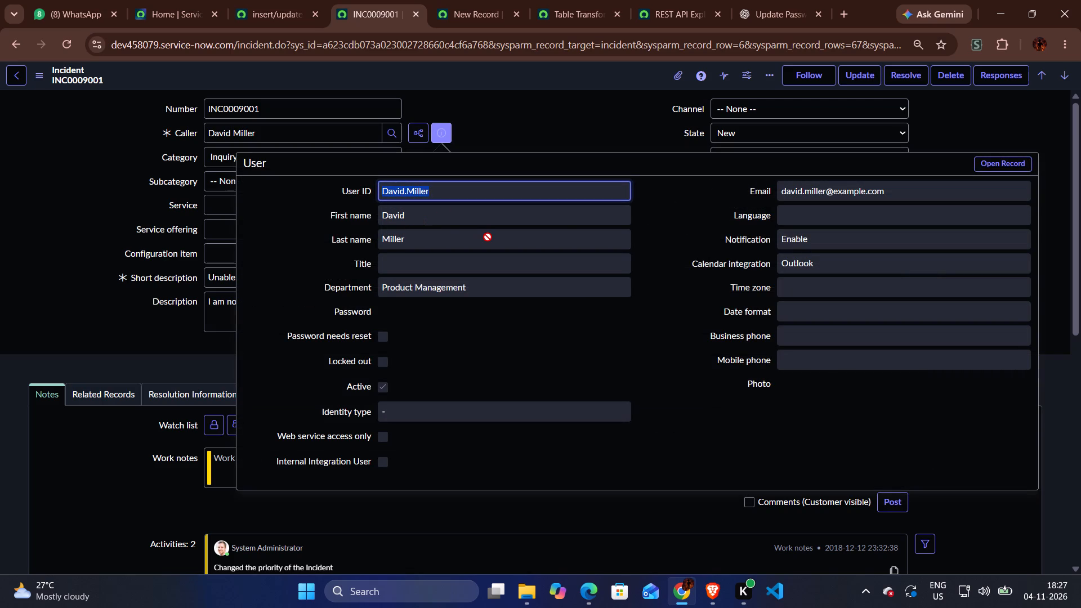
pyautogui.hotkey('ctrl', 'c')
pyautogui.hotkey('ctrl', 'c')
pyautogui.click(511, 117)
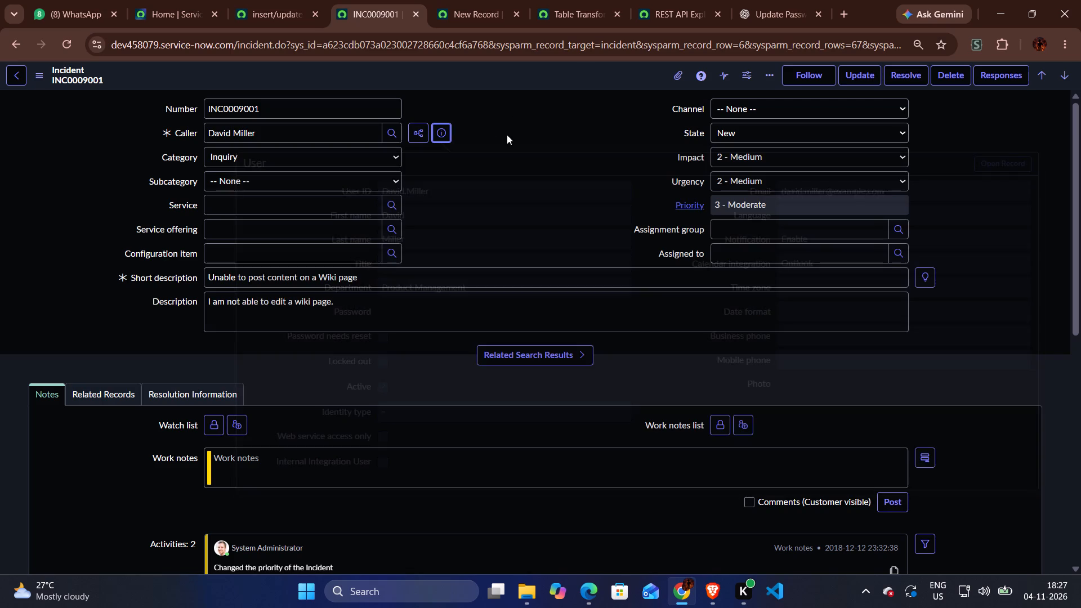
# Return to REST API Explorer, fill the Caller value with the copied user ID and add another request body field row.
pyautogui.click(587, 2)
pyautogui.click(665, 1)
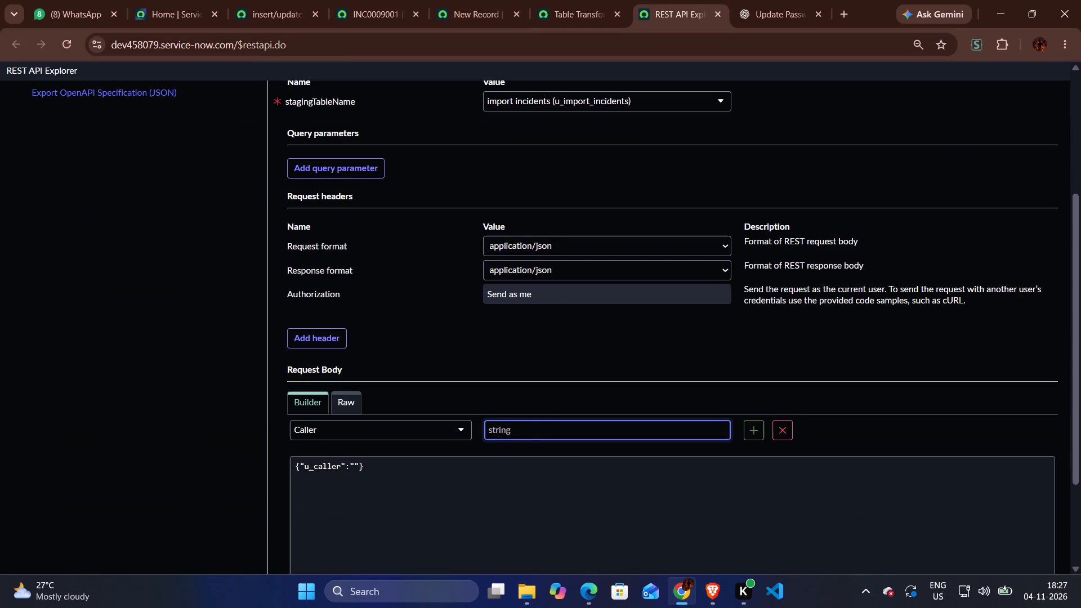
pyautogui.hotkey('ctrl', 'v')
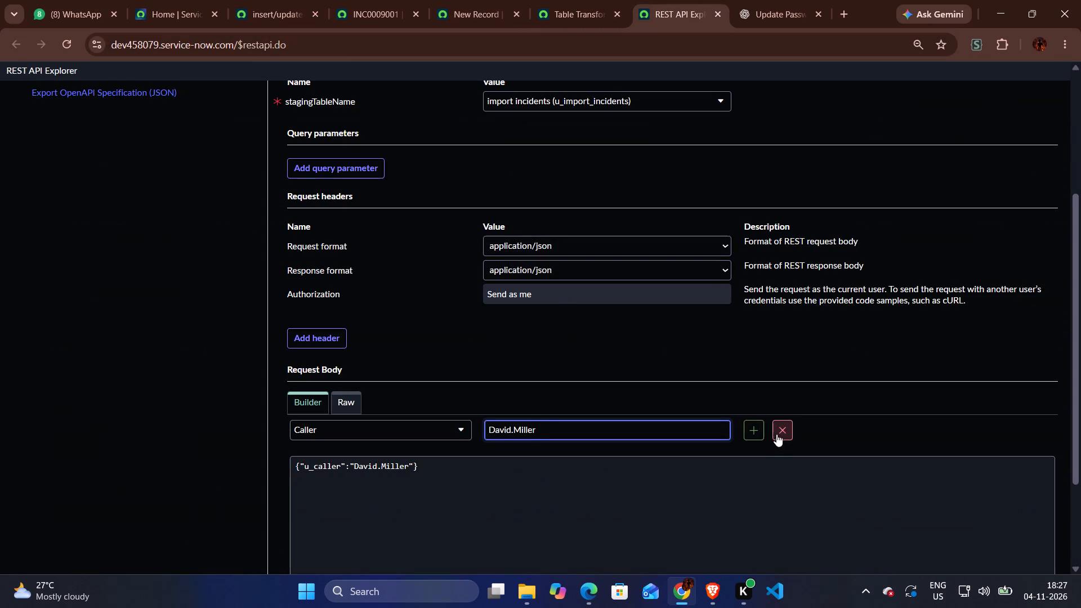
pyautogui.click(761, 428)
# Switch to the tutorial in Brave and play on to about 10:40 to check the next request body entry.
pyautogui.hotkey('alt', 'Tab')
pyautogui.click(472, 293)
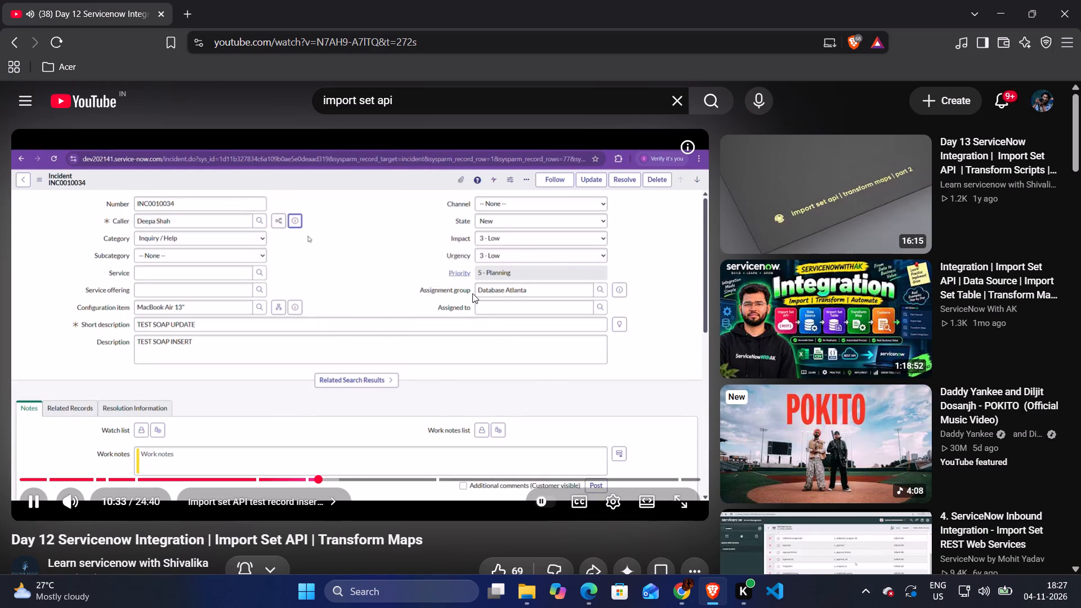
pyautogui.press('Right')
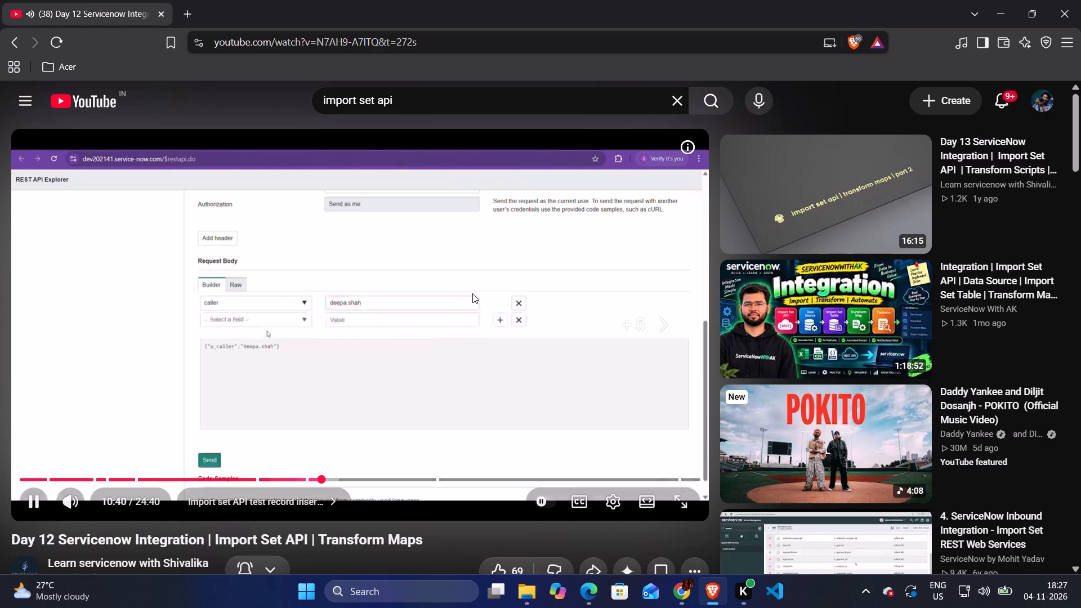
# Return to Chrome and add the Short Description field to the request body with the value "Testing import incidents".
pyautogui.hotkey('alt', 'Tab')
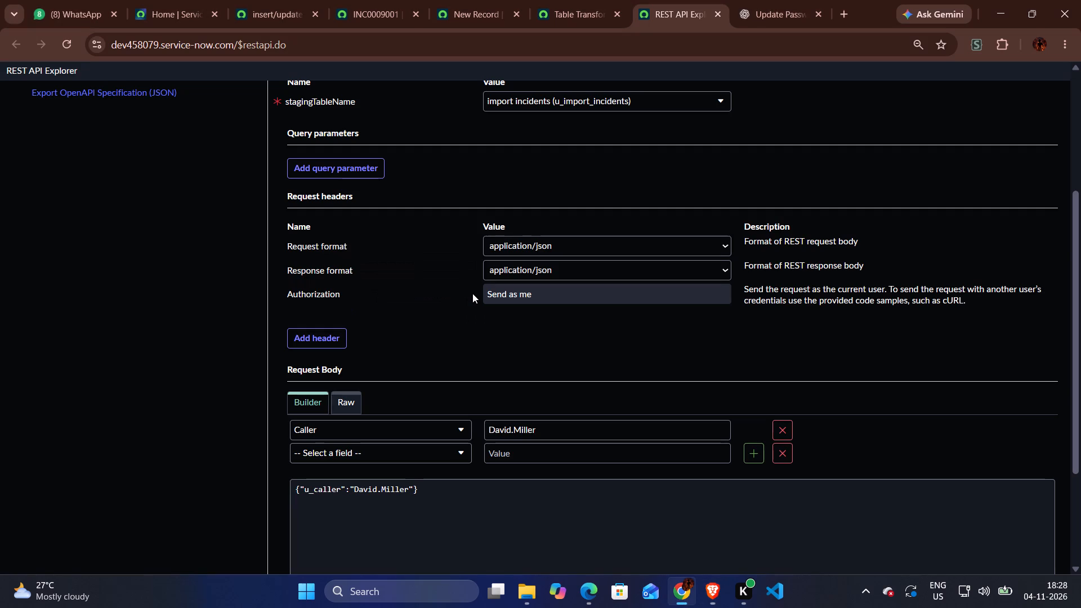
pyautogui.click(427, 444)
pyautogui.scroll(-4, 395, 370)
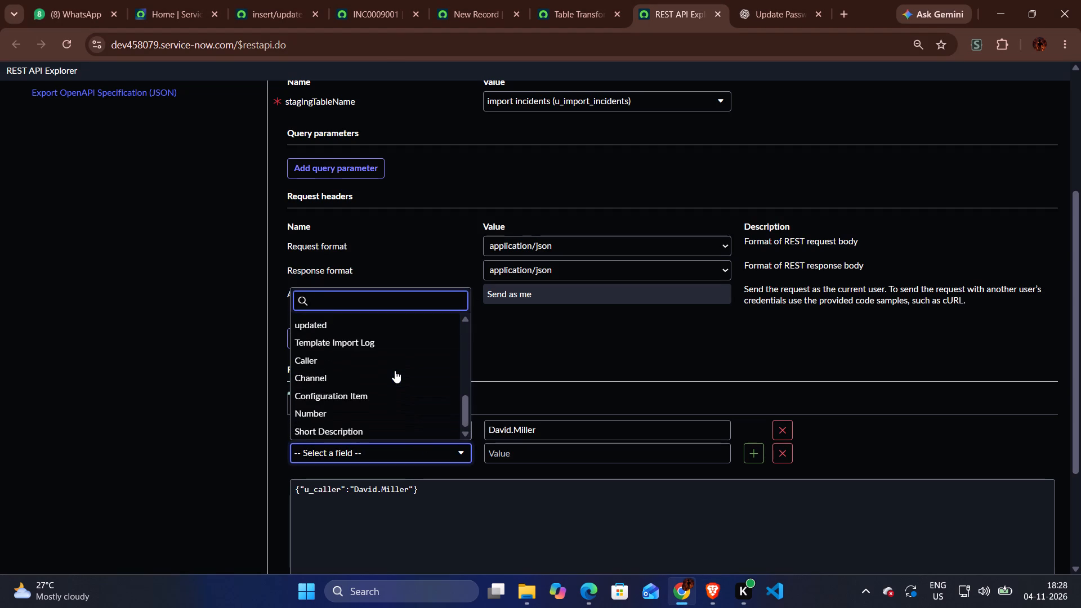
pyautogui.click(364, 430)
pyautogui.click(517, 448)
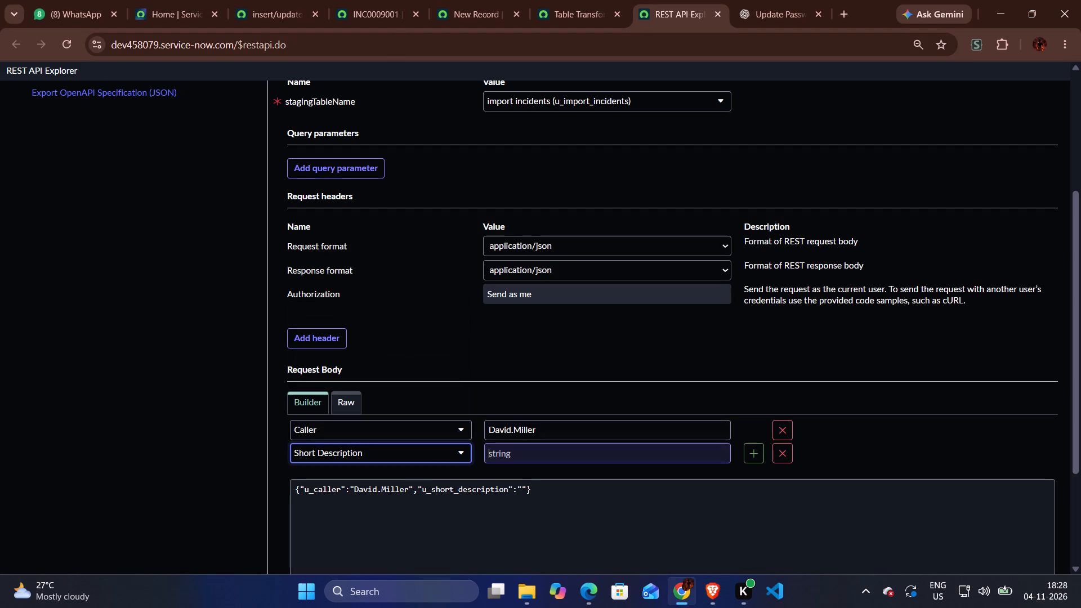
pyautogui.write('tEST')
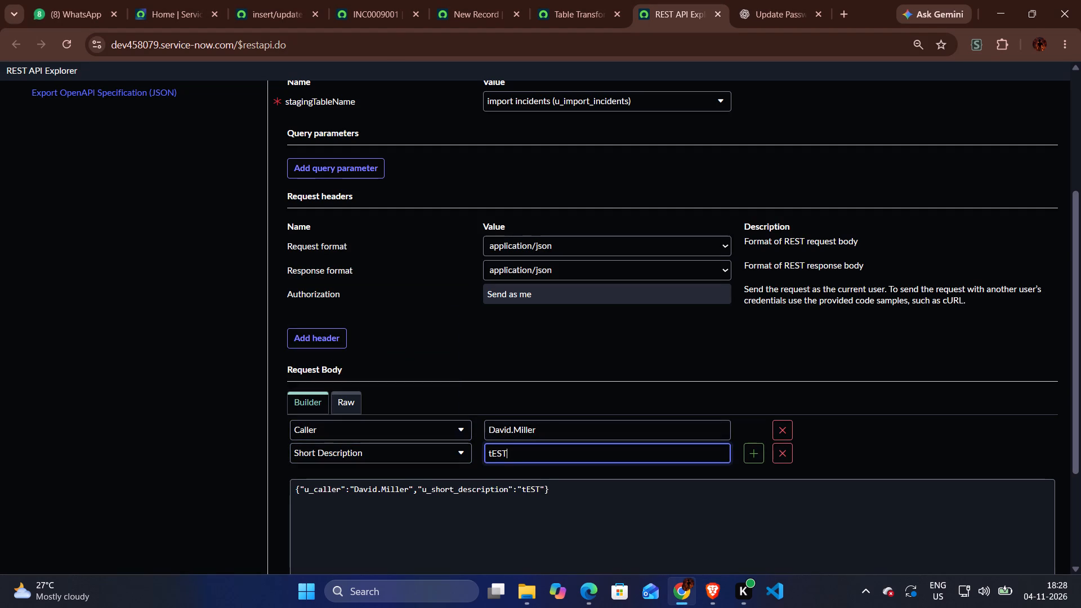
pyautogui.write('ING IM')
pyautogui.write('Testi')
pyautogui.write('ng')
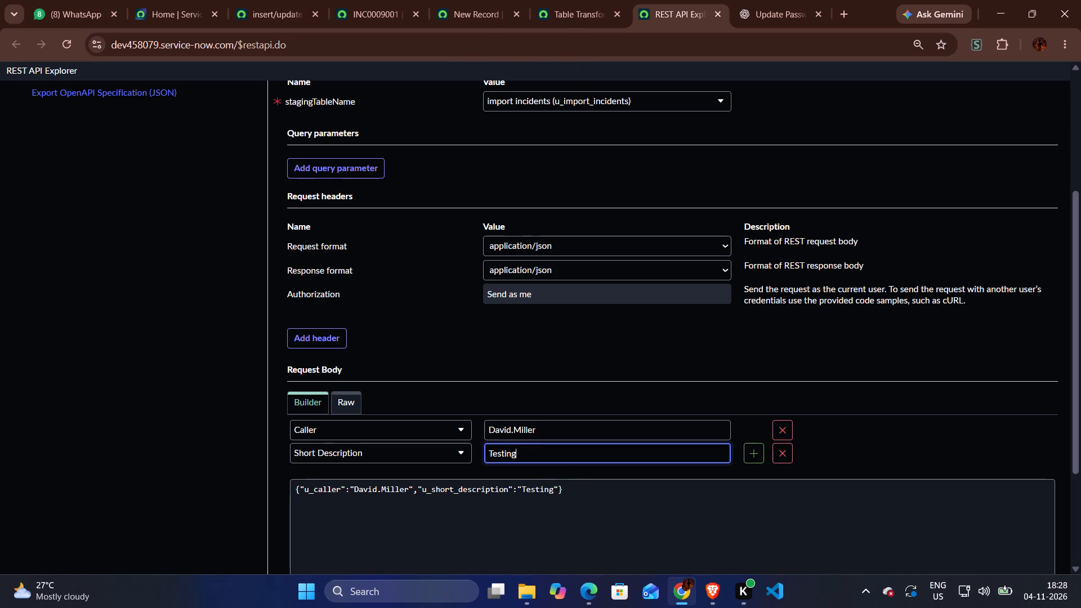
pyautogui.press('space')
pyautogui.write('import incidents')
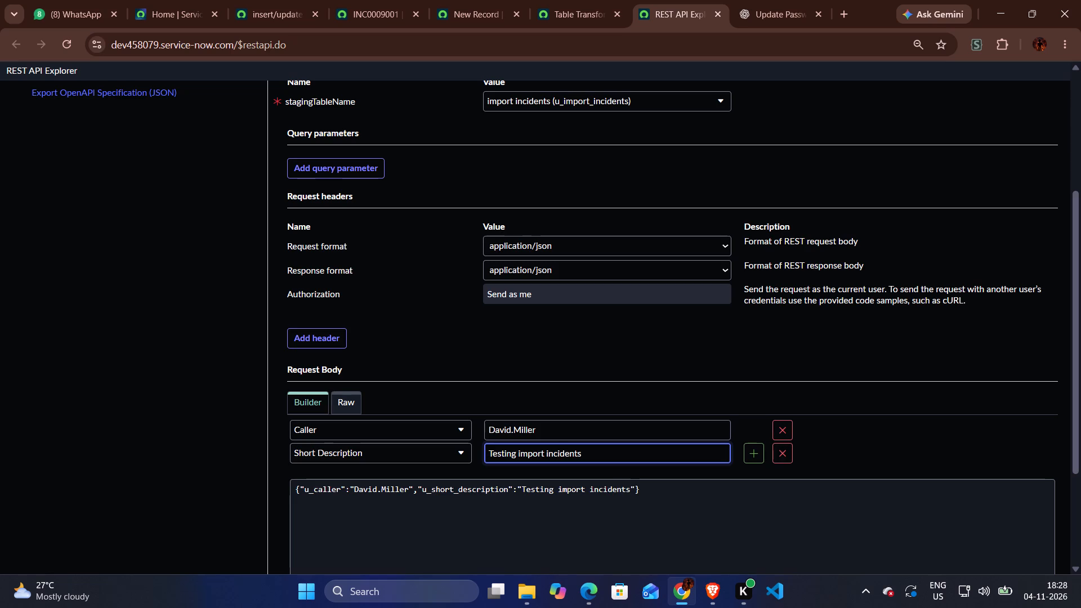
# Add the Configuration Item field with the value MacBook Air 13", checking the tutorial in Brave around 11:07 for the entry.
pyautogui.click(756, 459)
pyautogui.click(409, 470)
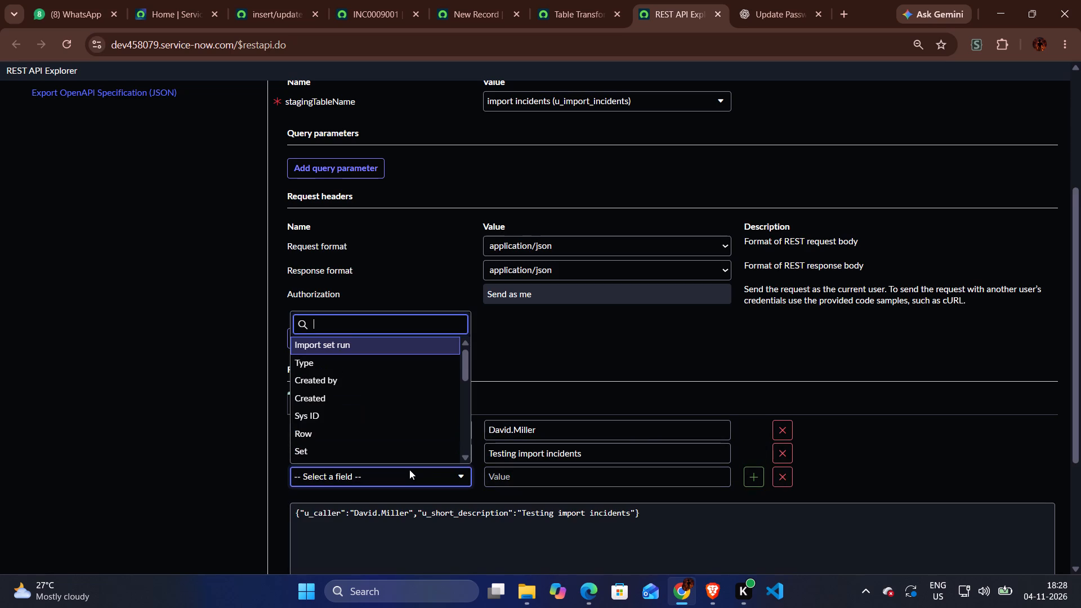
pyautogui.write('con')
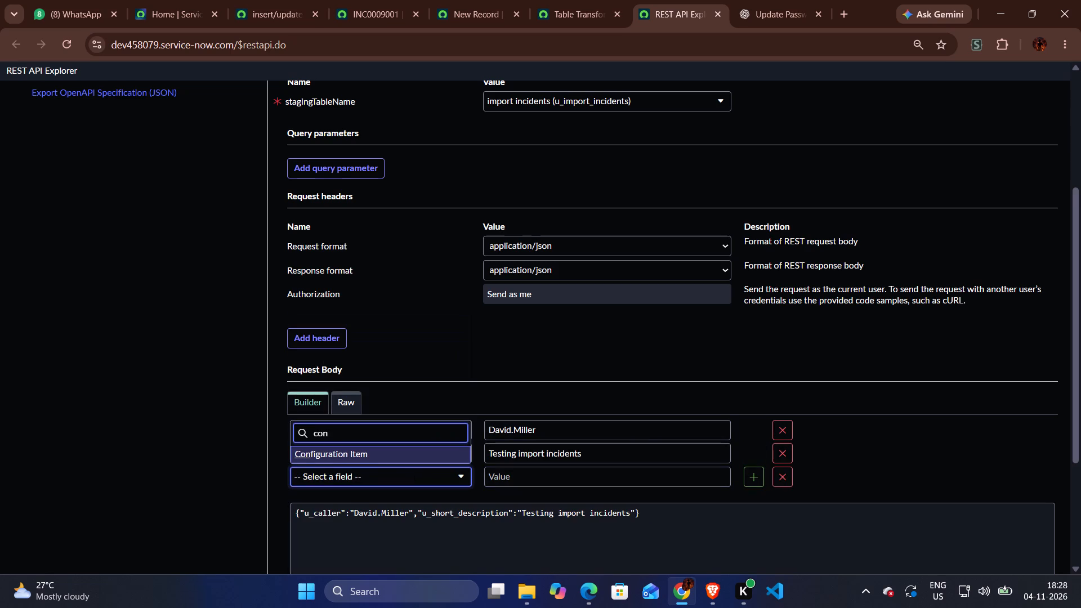
pyautogui.press('Return')
pyautogui.click(541, 475)
pyautogui.hotkey('alt', 'Tab')
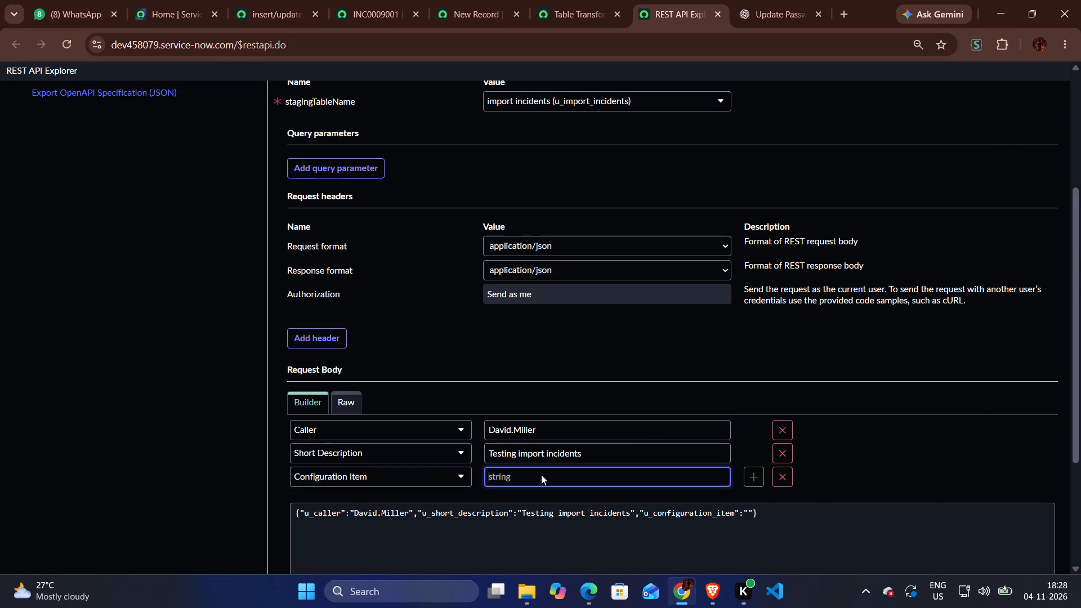
pyautogui.click(471, 351)
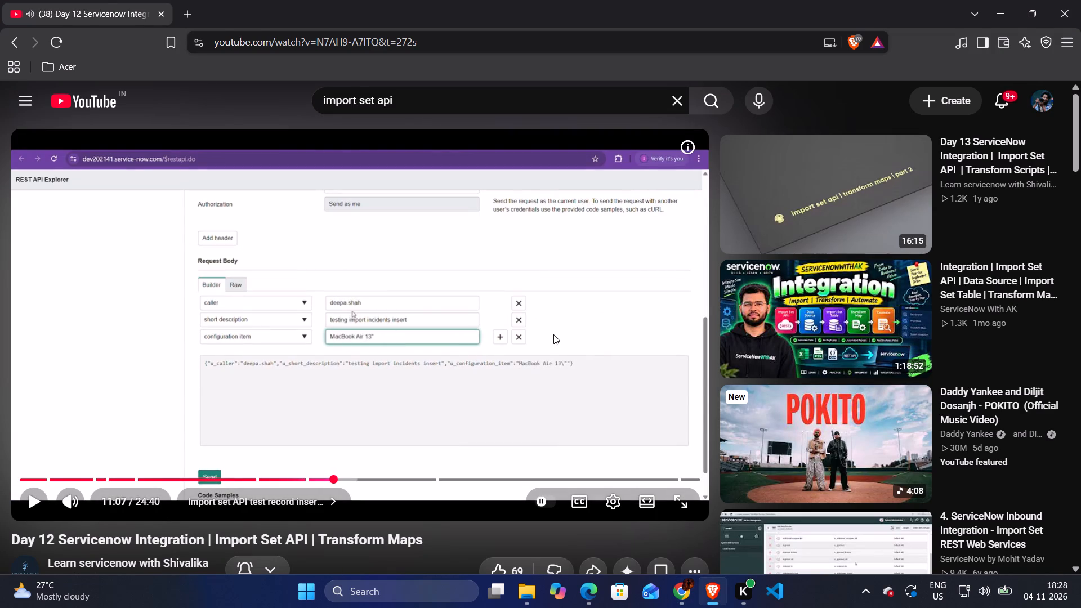
pyautogui.hotkey('alt', 'Tab')
pyautogui.write('MacBook Air 13')
pyautogui.hotkey('alt', 'Tab')
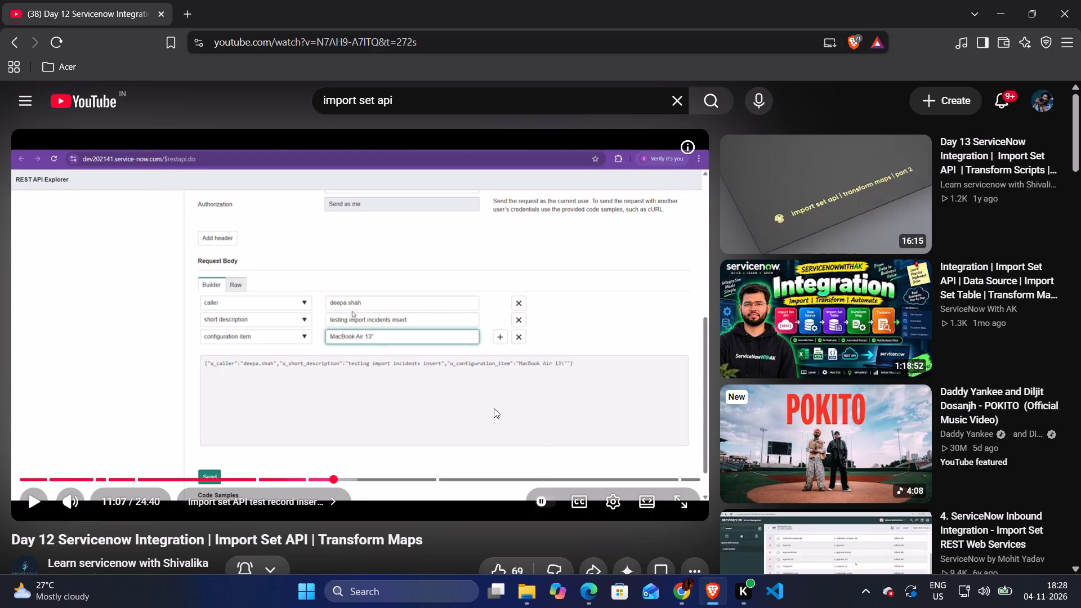
pyautogui.hotkey('alt', 'Tab')
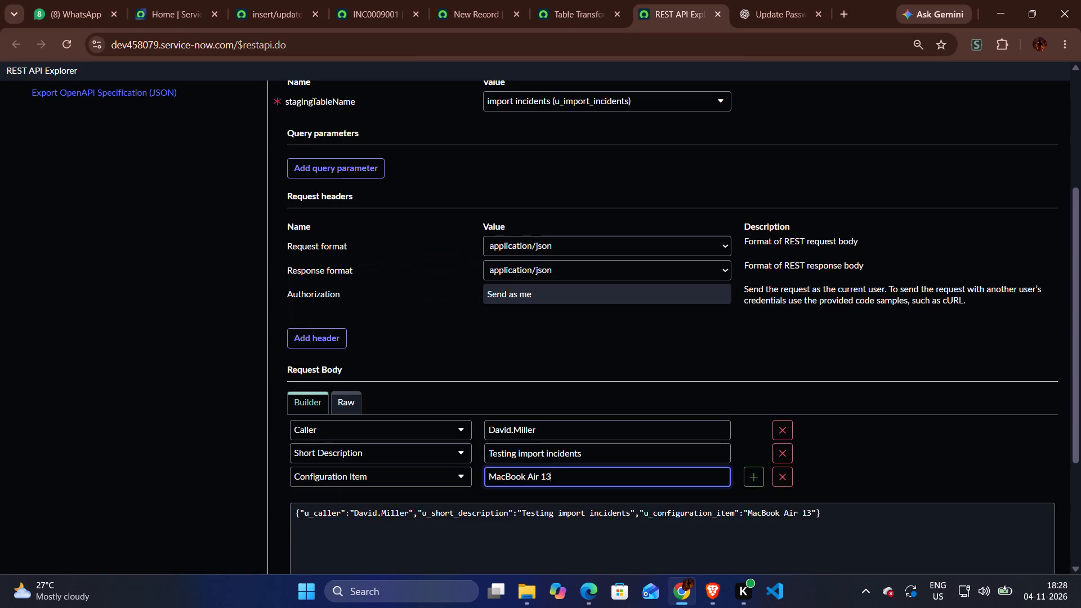
pyautogui.hotkey('shift', '"')
# Switch to the tutorial in Brave and play on from 11:07 to see how the channel field is added.
pyautogui.hotkey('alt', 'Tab')
pyautogui.click(553, 392)
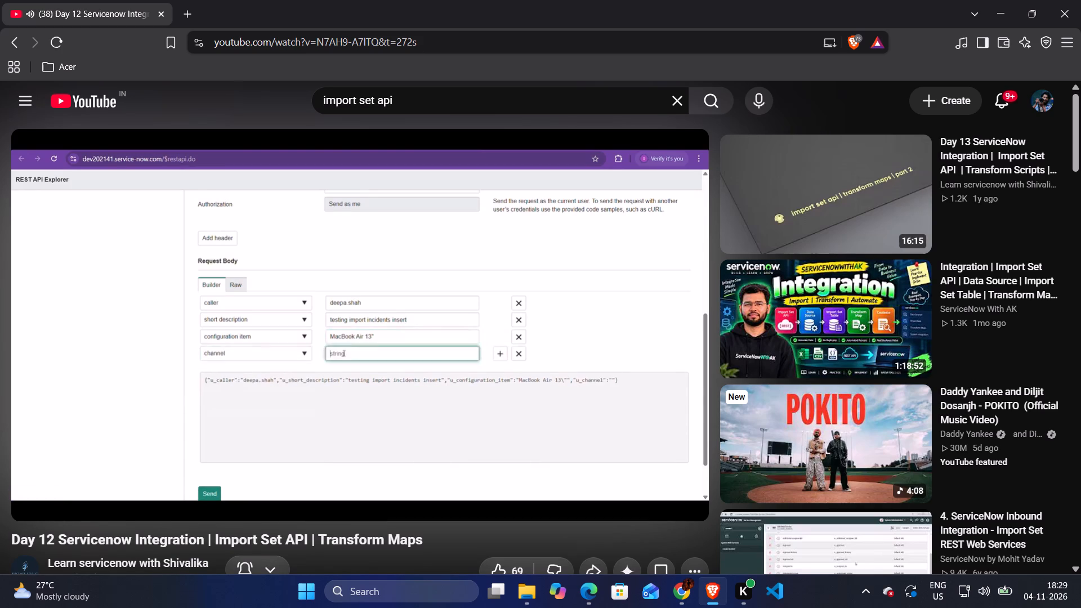
# Return to Chrome and add the Channel field with the value "chat" to the request body, checking the tutorial in Brave for the entry.
pyautogui.hotkey('alt', 'Tab')
pyautogui.click(752, 483)
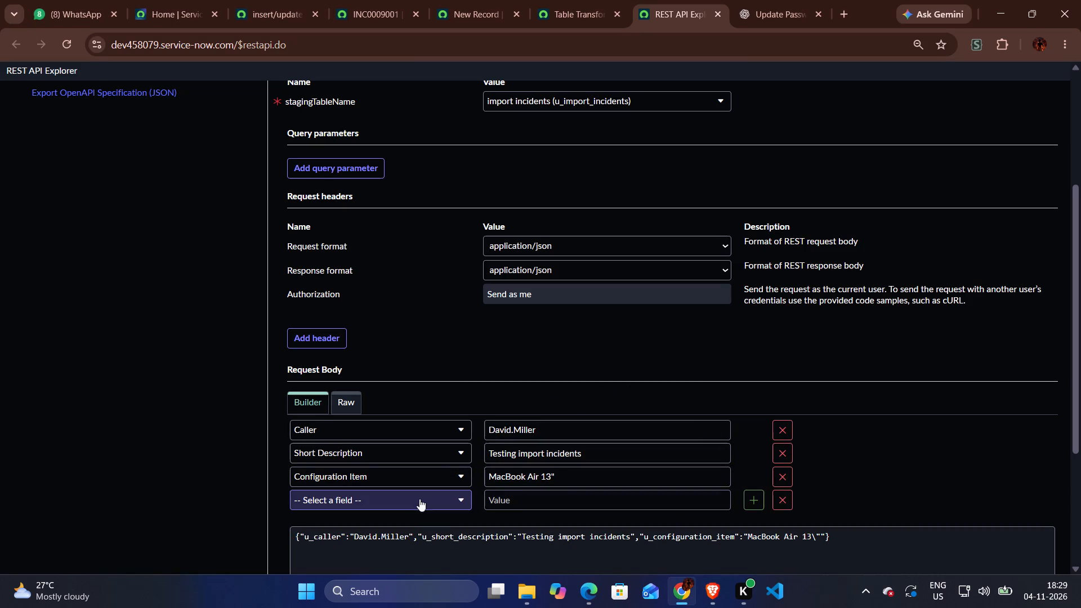
pyautogui.click(419, 498)
pyautogui.write('Cha')
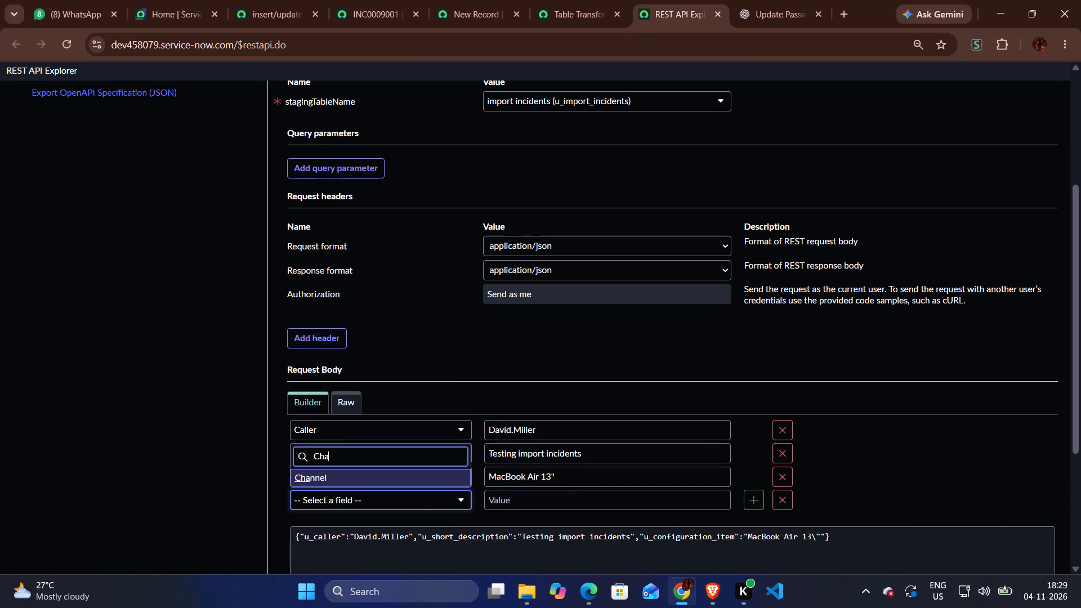
pyautogui.press('Return')
pyautogui.click(550, 502)
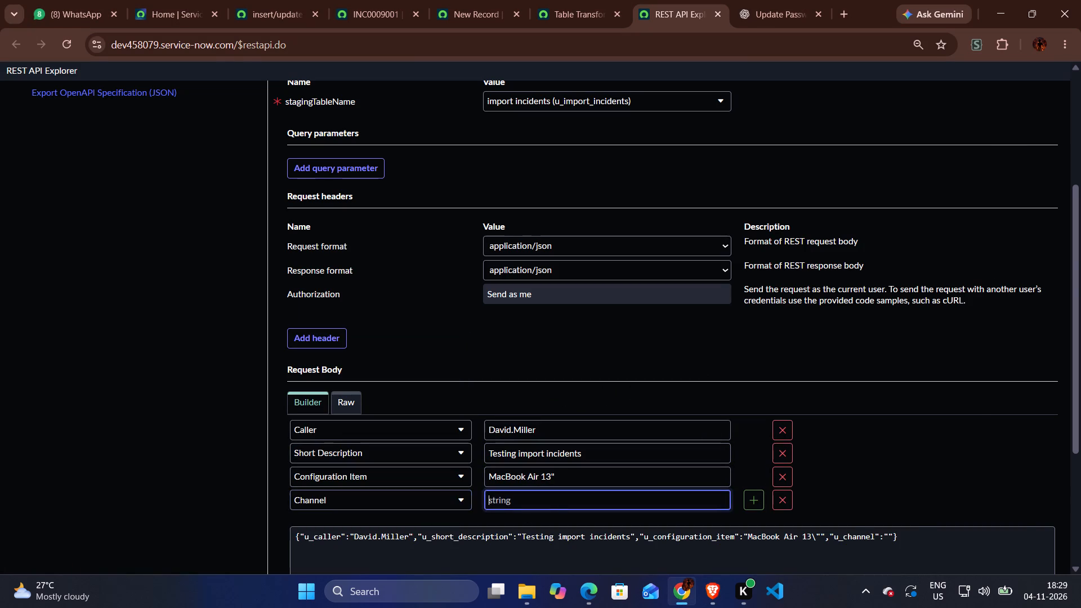
pyautogui.hotkey('alt', 'Tab')
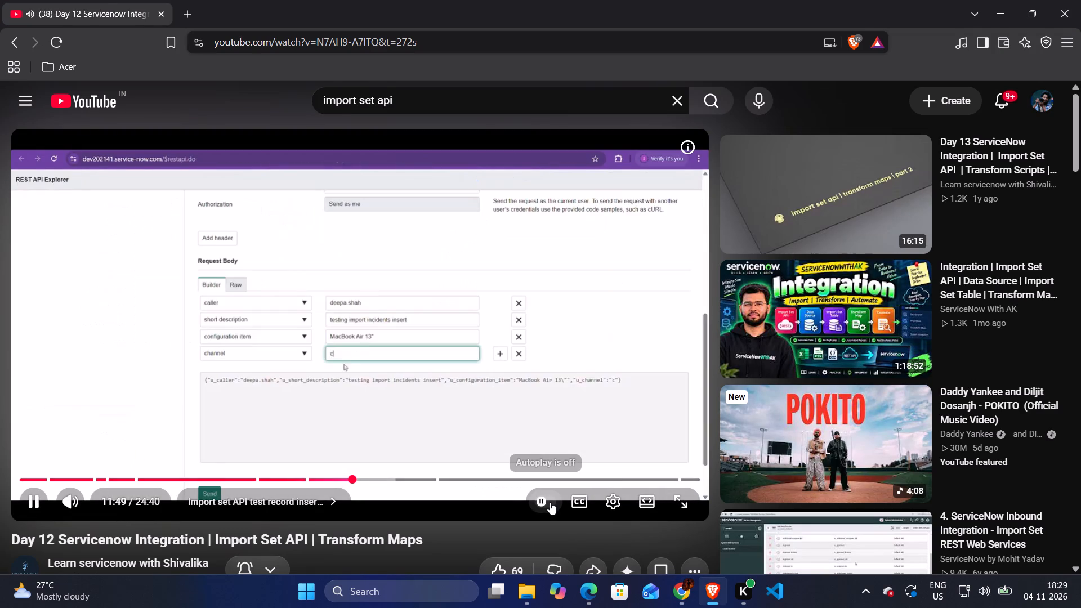
pyautogui.hotkey('alt', 'Tab')
pyautogui.hotkey('alt', 'Tab')
pyautogui.hotkey('alt', 'Tab')
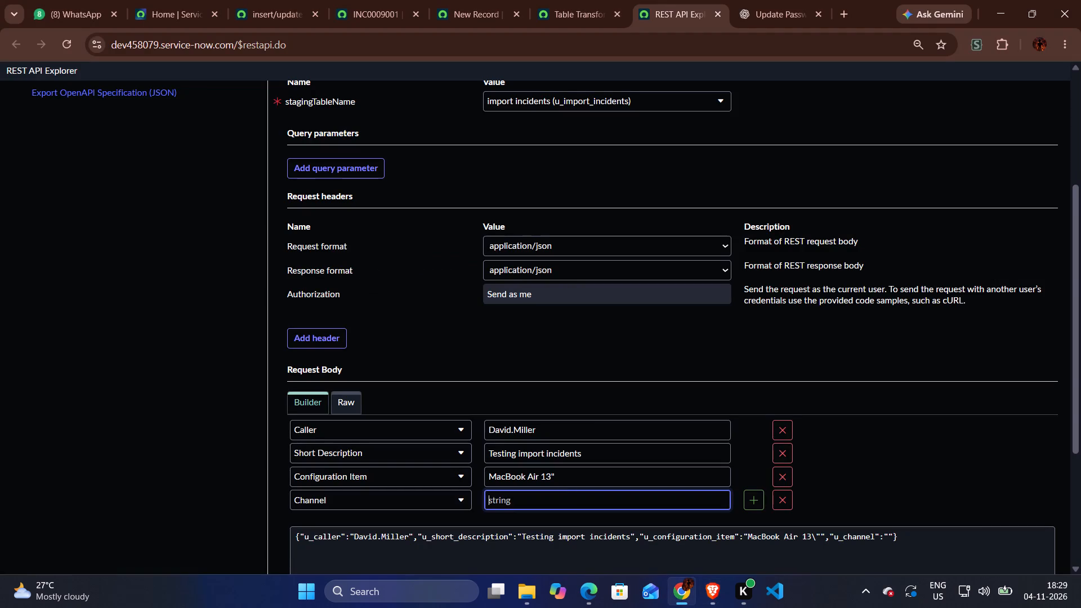
pyautogui.write('chat')
# Check the tutorial in Brave around 11:55, and add the Number field to the request body in Chrome with its value left empty.
pyautogui.hotkey('alt', 'Tab')
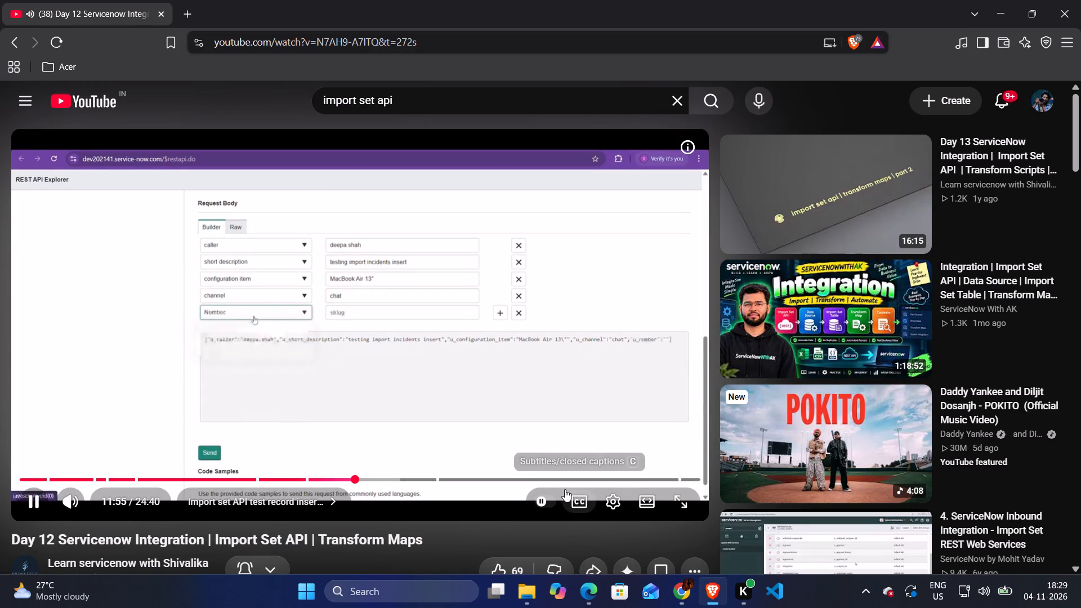
pyautogui.hotkey('alt', 'Tab')
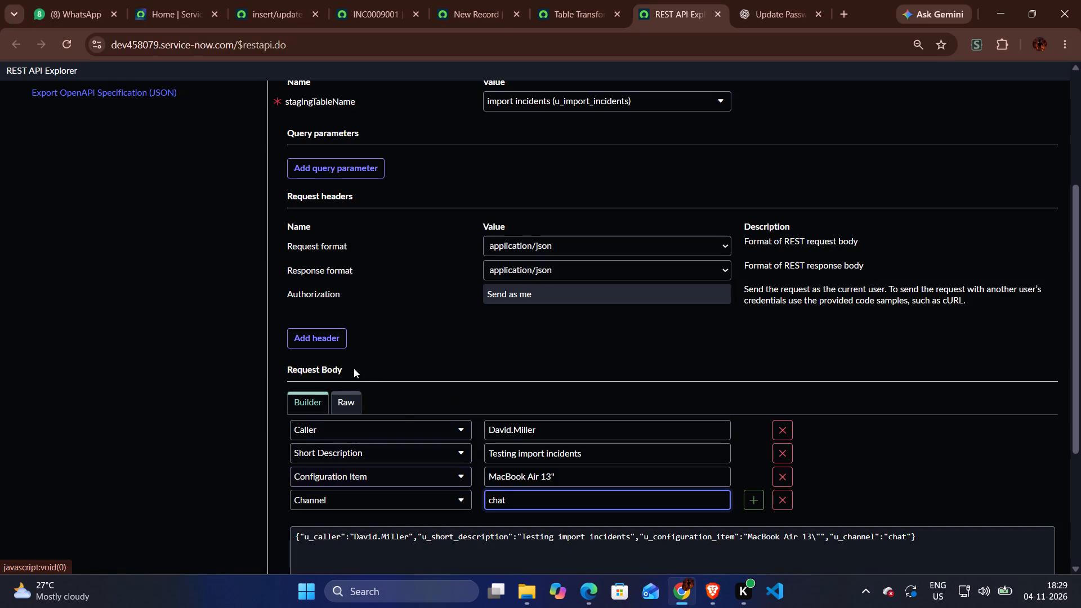
pyautogui.click(749, 497)
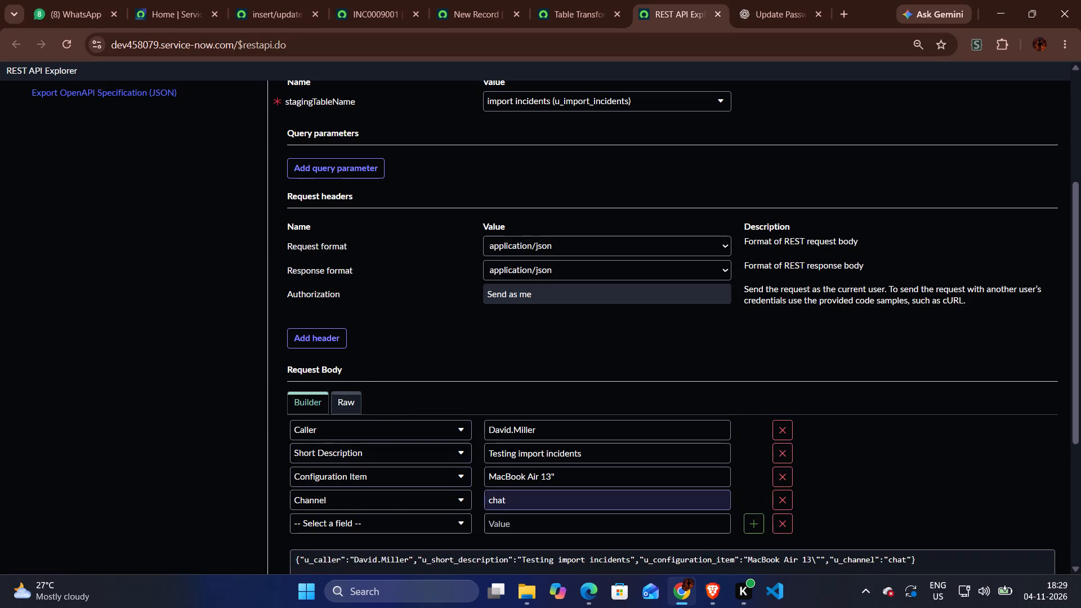
pyautogui.click(356, 520)
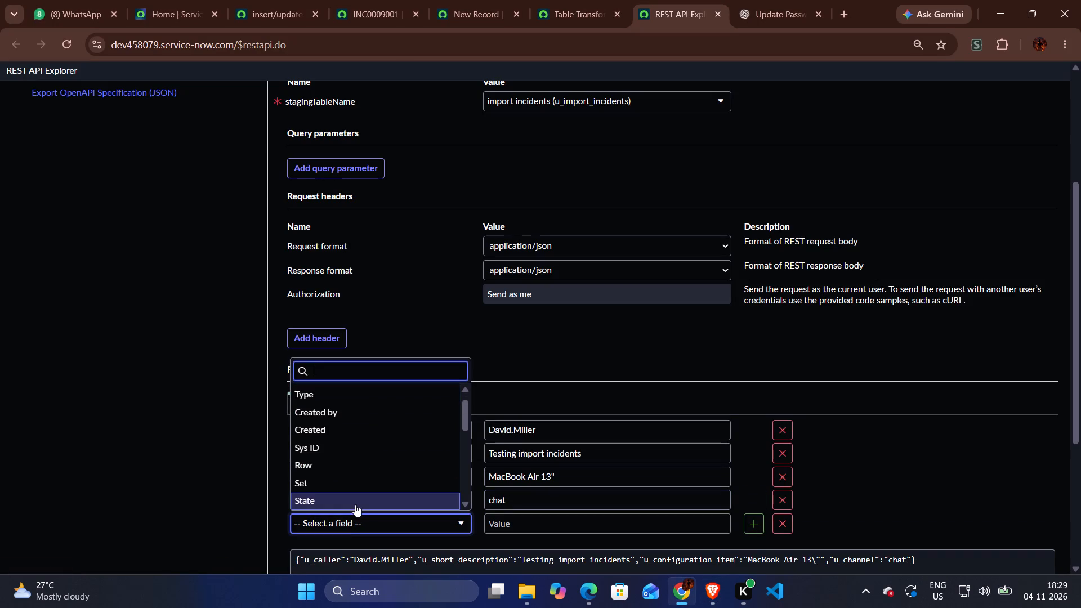
pyautogui.write('num')
pyautogui.click(360, 505)
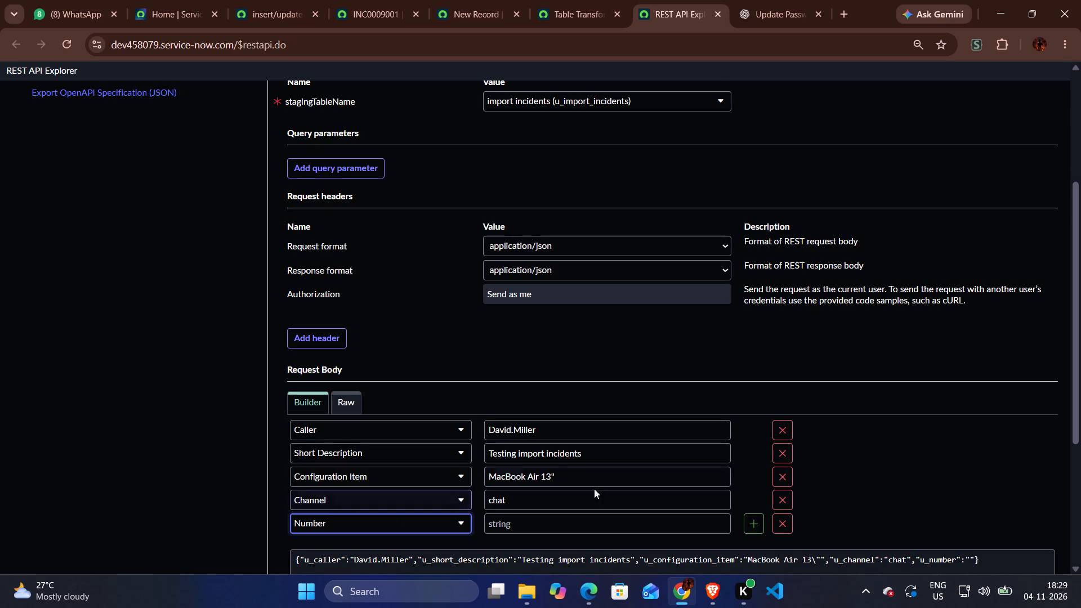
pyautogui.scroll(-1, 740, 529)
pyautogui.click(761, 458)
# Switch to the tutorial in Brave, rewind to just before 10:14, and rewatch how the request body is started.
pyautogui.hotkey('alt', 'Tab')
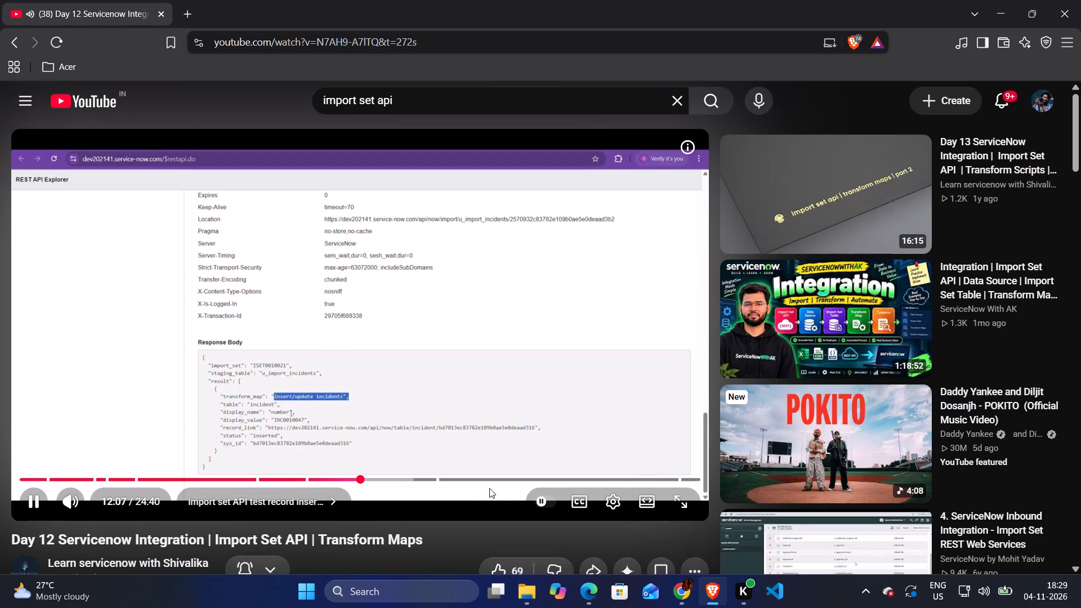
pyautogui.click(463, 493)
pyautogui.press('Left')
pyautogui.press('Left')
pyautogui.press('Left')
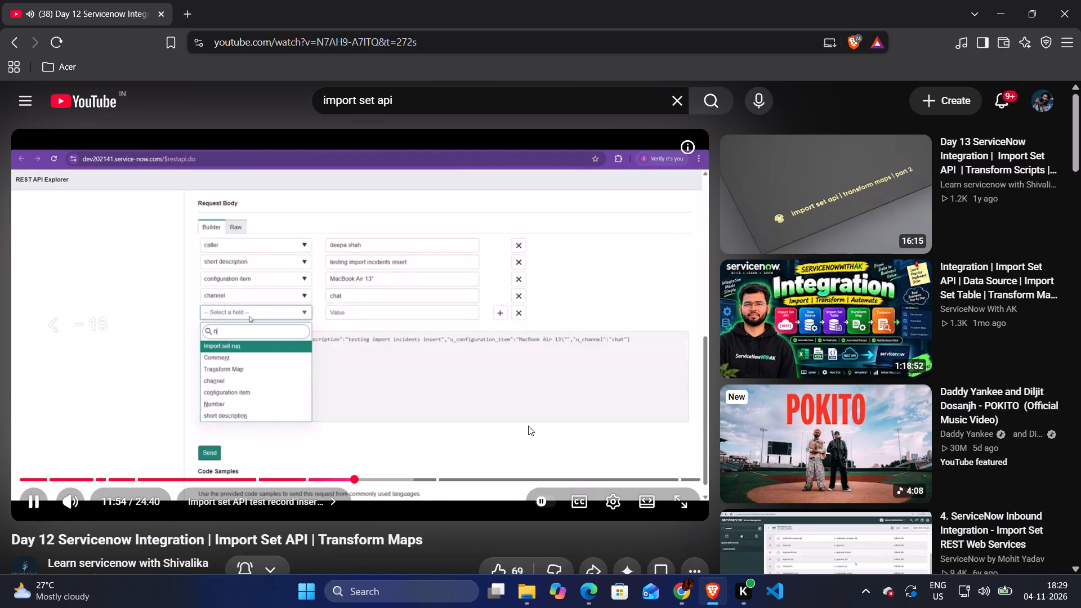
pyautogui.press('Left')
pyautogui.press('Left')
pyautogui.press('Left')
pyautogui.press('Left')
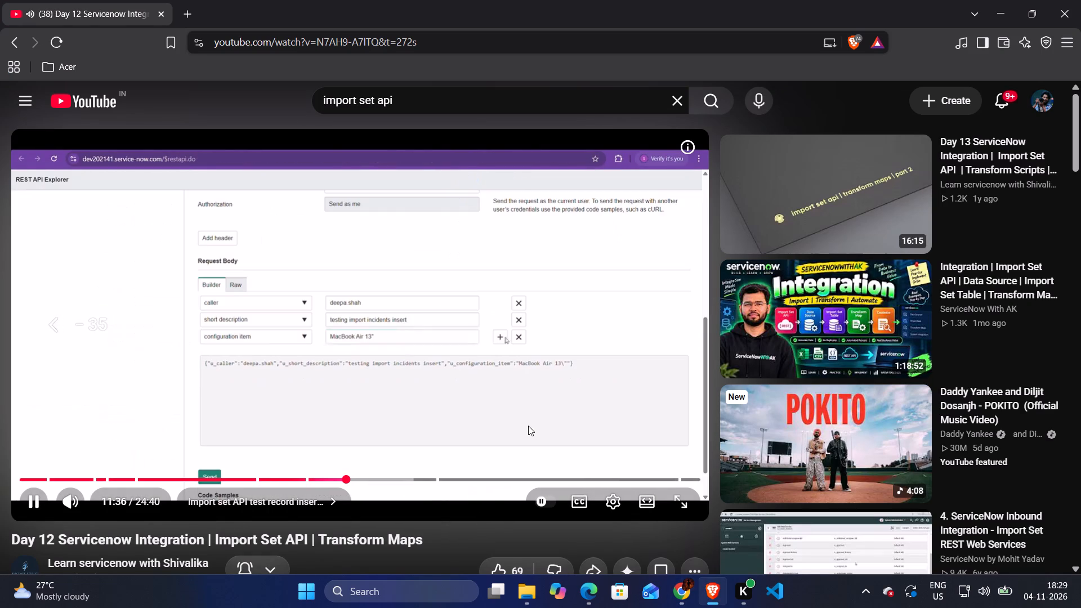
pyautogui.press('Left')
pyautogui.press('Left')
pyautogui.press('Left')
pyautogui.press('Left')
pyautogui.press('Left')
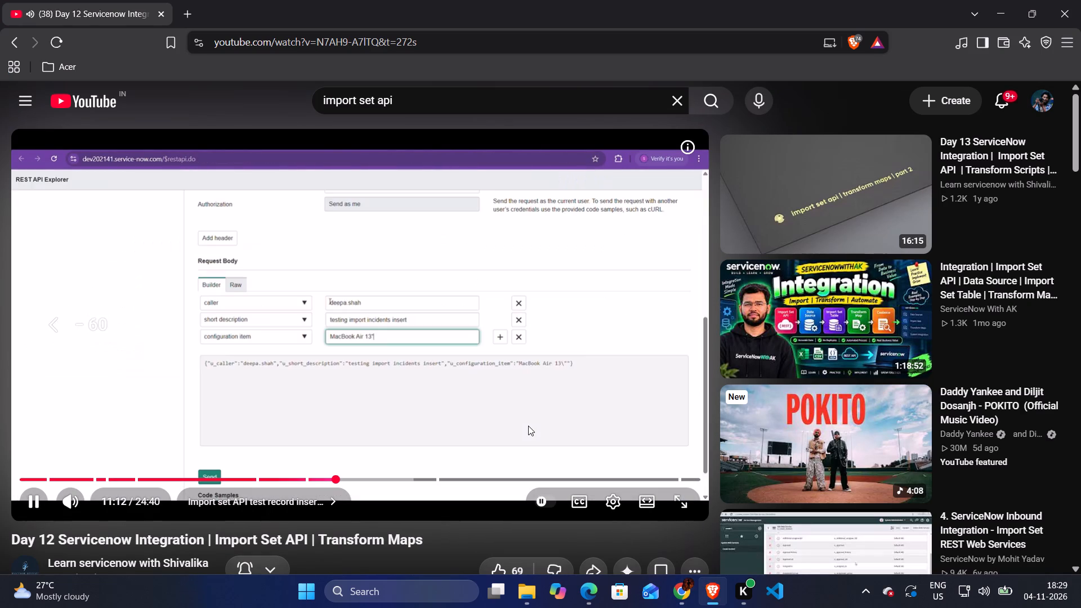
pyautogui.press('Left')
pyautogui.press('Left')
pyautogui.press('Left')
pyautogui.press('Left')
pyautogui.press('Left')
pyautogui.press('Left')
pyautogui.press('Left')
pyautogui.press('Left')
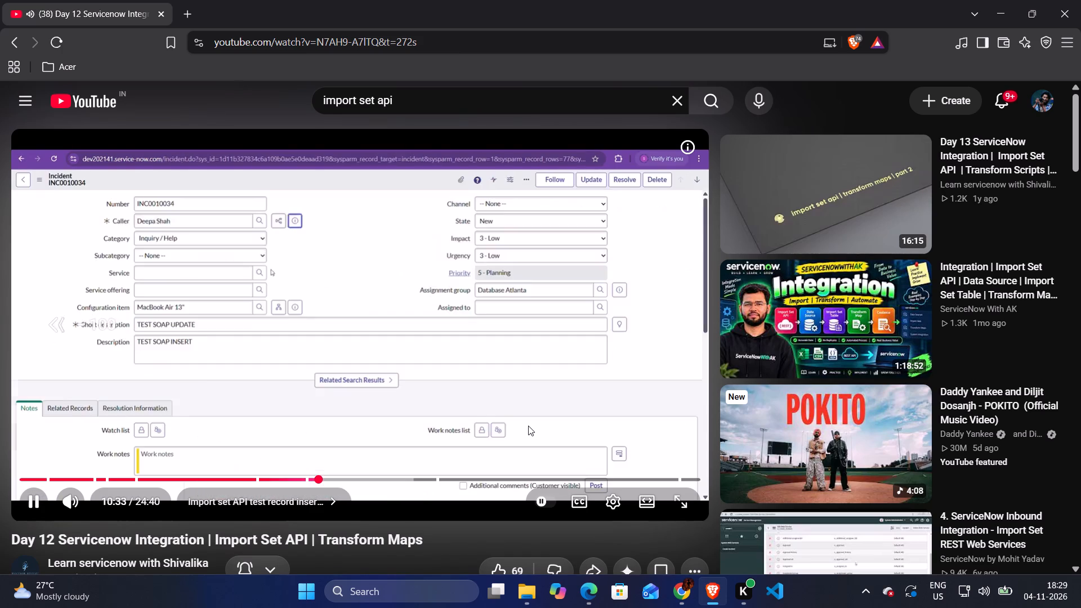
pyautogui.press('Left')
pyautogui.press('Left')
pyautogui.press('Left')
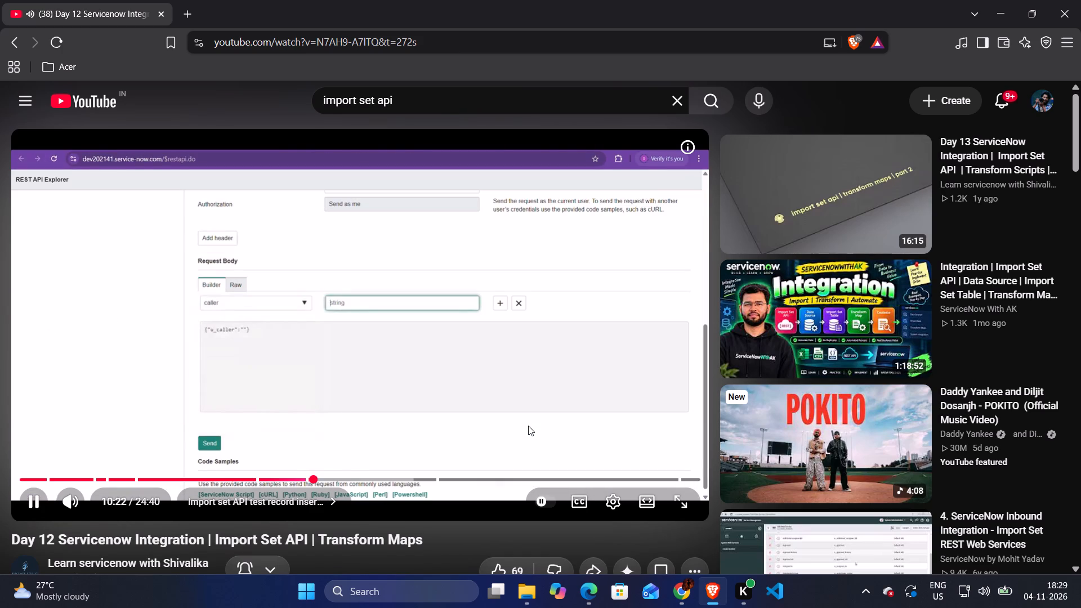
pyautogui.press('Left')
pyautogui.press('Left')
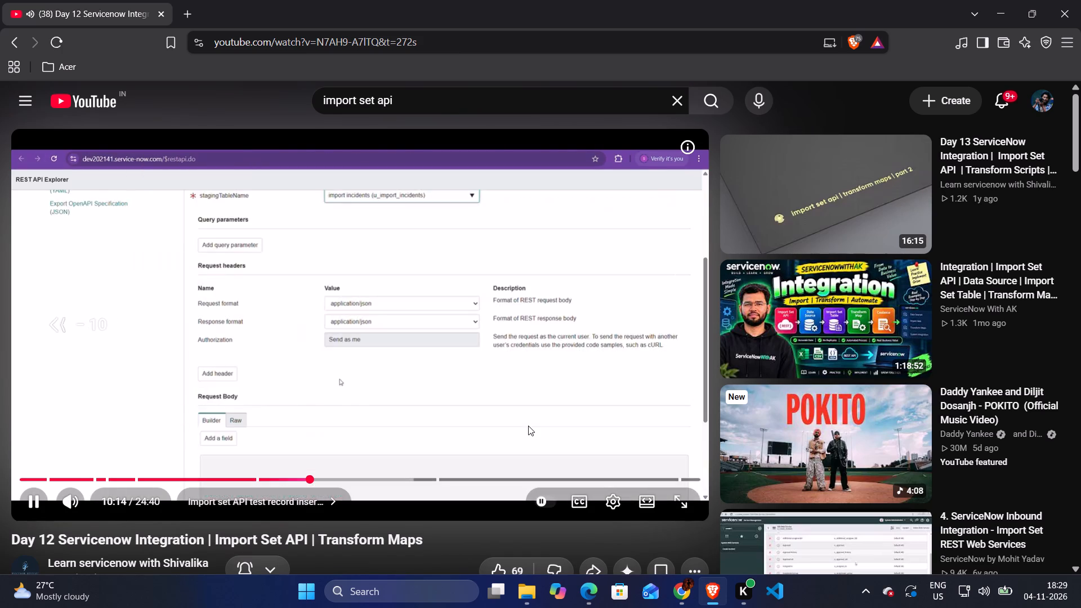
pyautogui.press('Left')
pyautogui.press('Left')
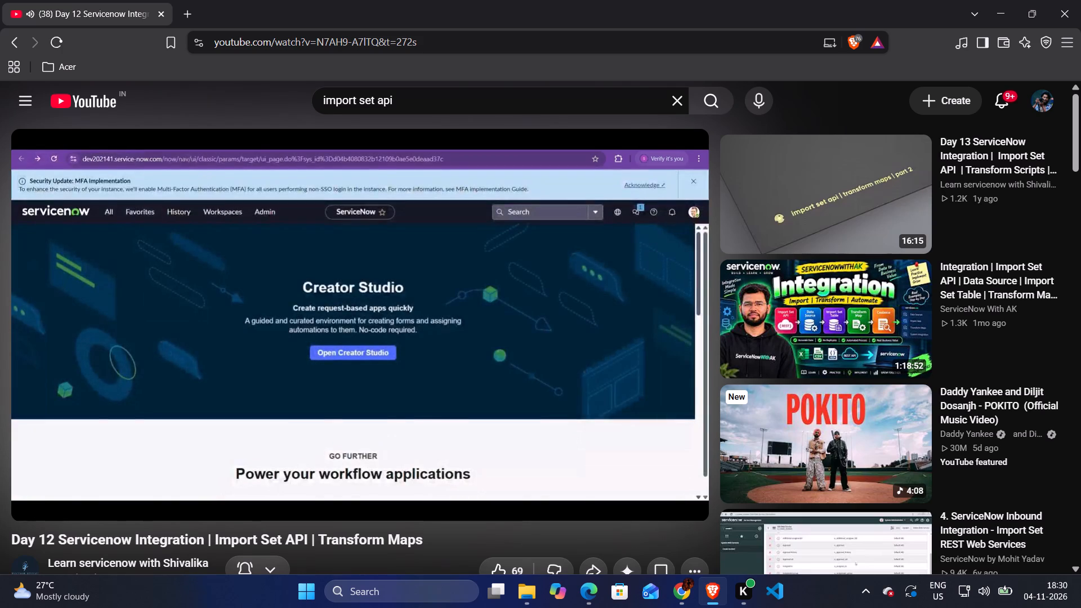
# Skip the tutorial ahead to about 10:56 to review the caller and short description entries.
pyautogui.press('Right')
pyautogui.press('Right')
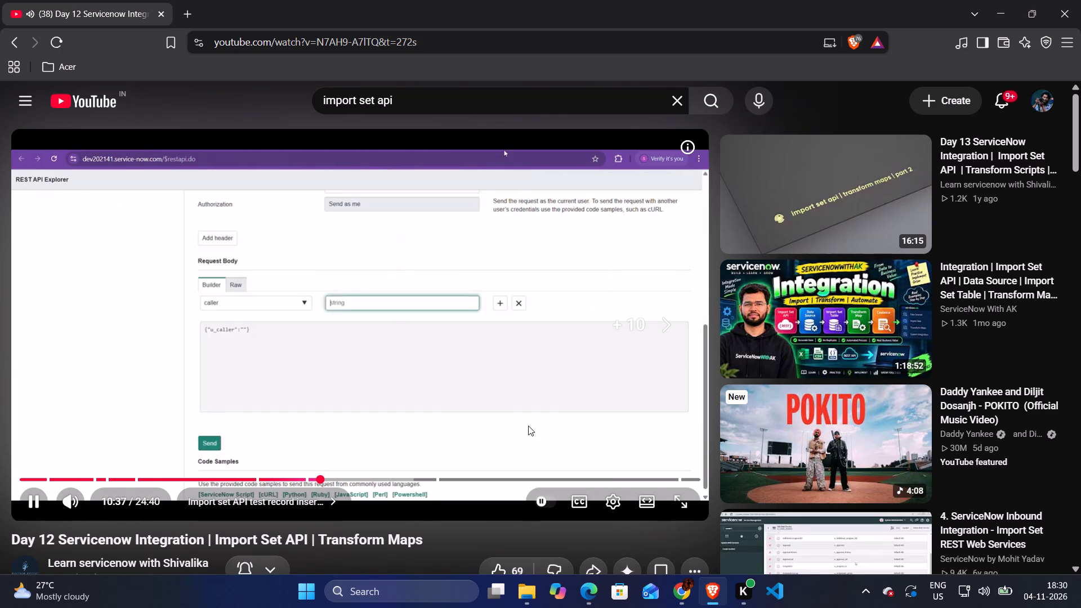
pyautogui.press('Right')
pyautogui.press('Right')
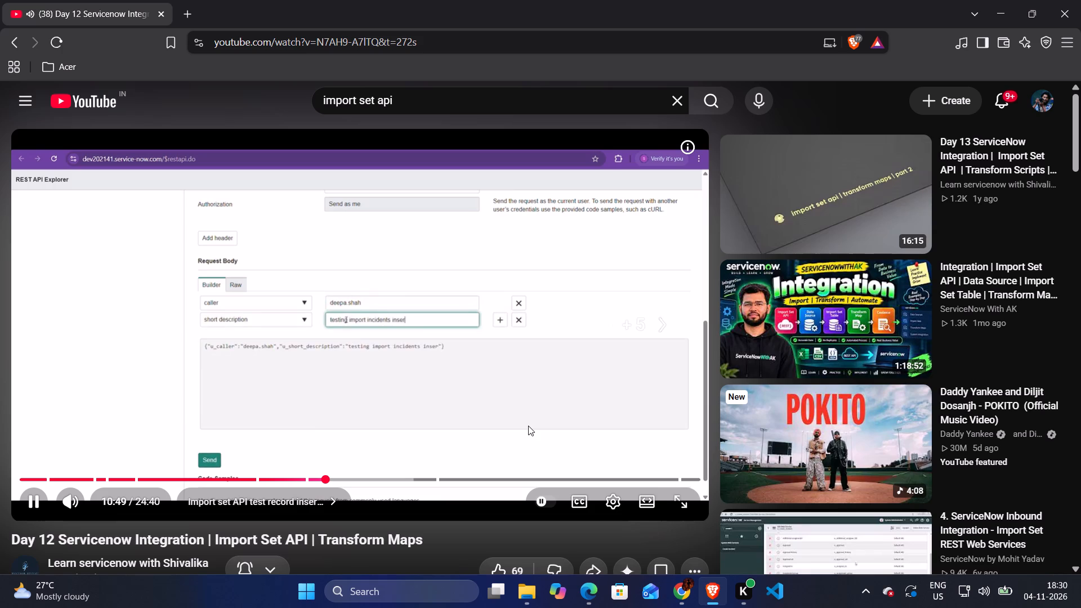
pyautogui.press('Right')
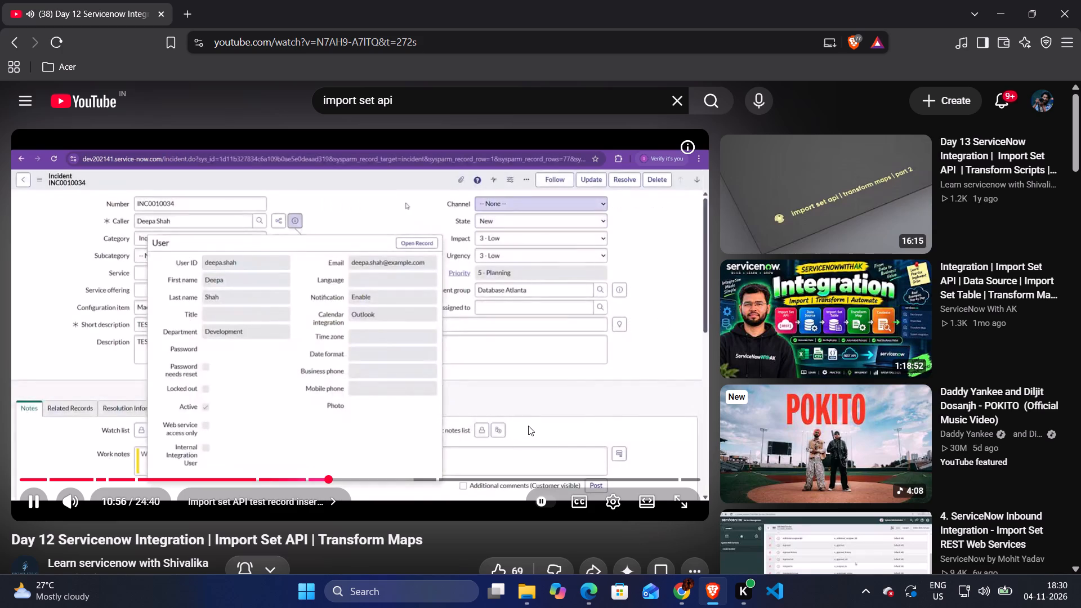
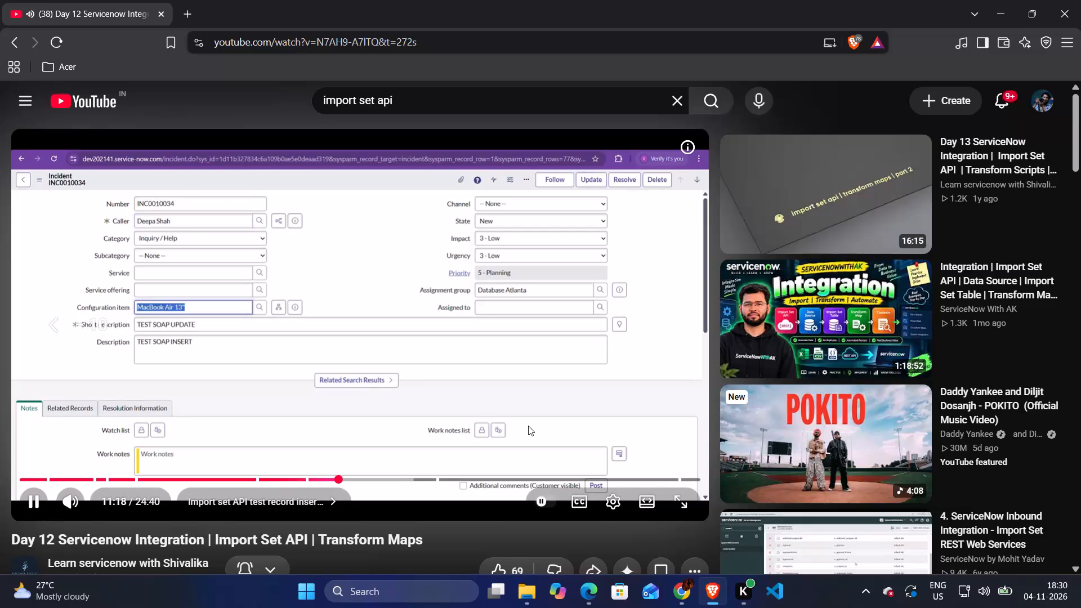
# Rewind the tutorial to about 11:05 to review the caller, short description and configuration item entries in the request body.
pyautogui.press('Left')
pyautogui.press('Left')
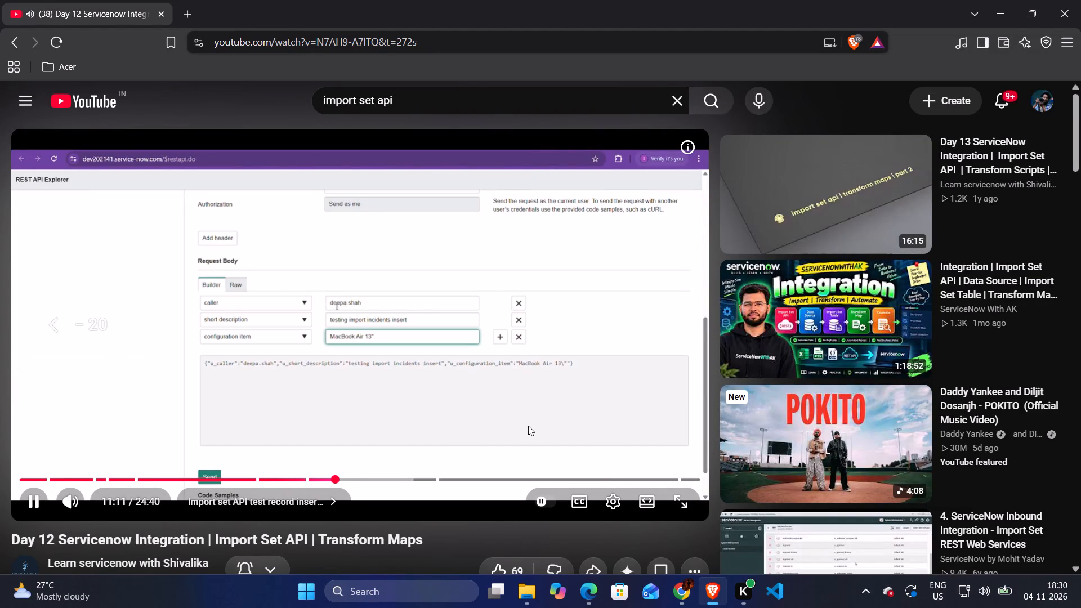
pyautogui.press('Left')
pyautogui.press('Left')
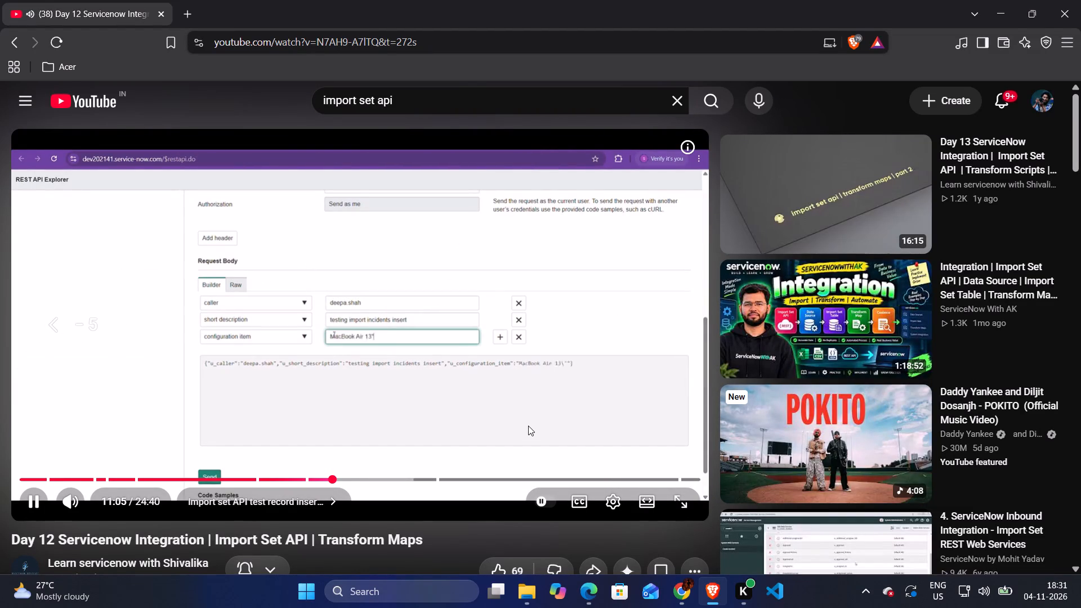
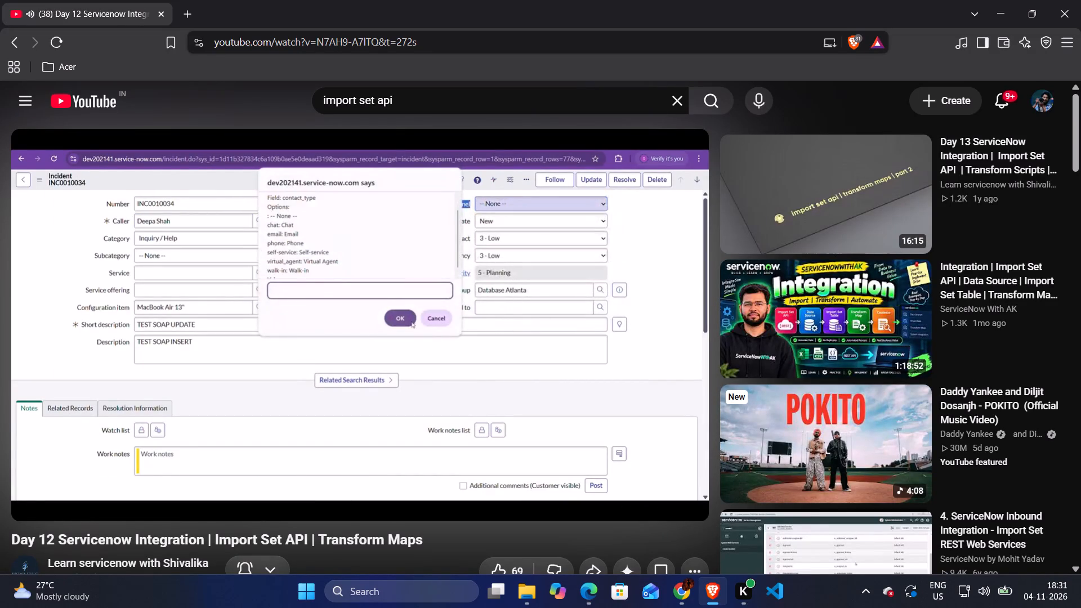
# Watch the tutorial's remaining request body entries and its check of the inserted incident, pausing at about 12:25.
pyautogui.press('Left')
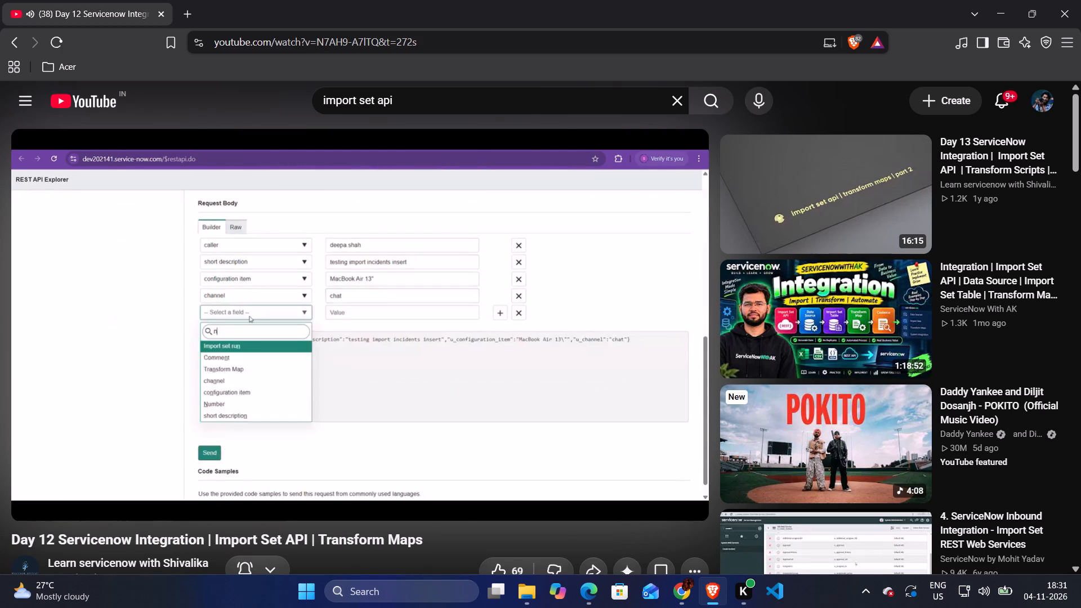
pyautogui.press('Right')
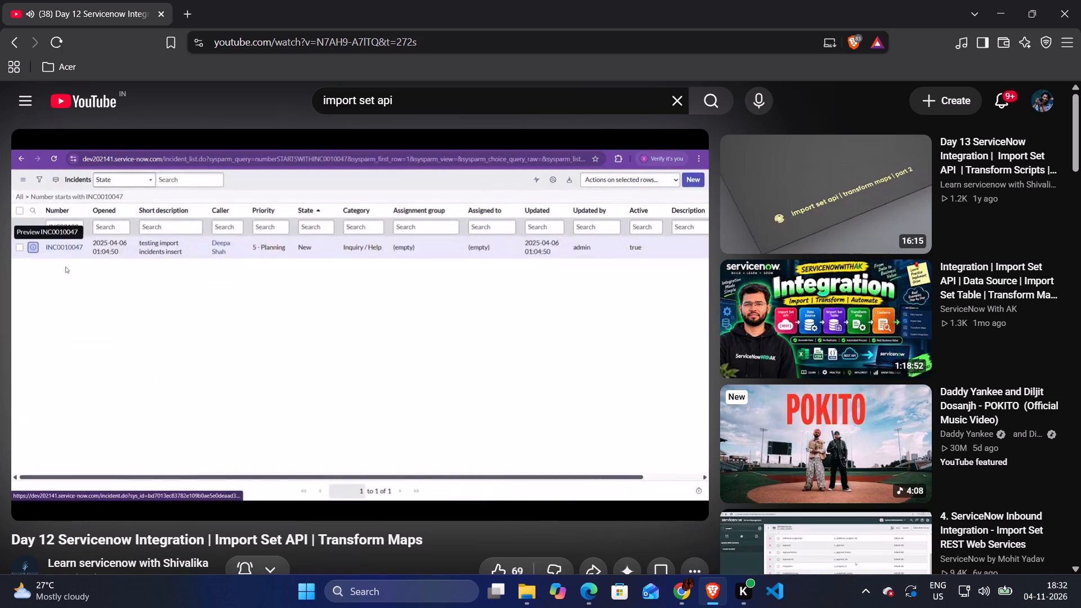
pyautogui.click(333, 338)
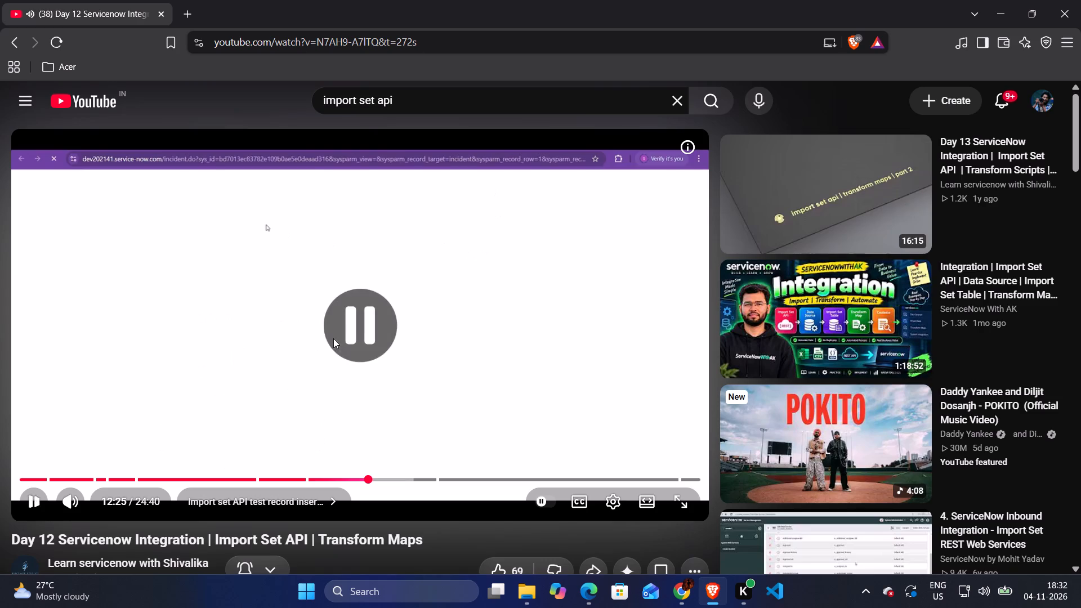
# In Chrome's REST API Explorer, send the prepared POST request to the import incidents staging table and confirm the data modification.
pyautogui.hotkey('alt', 'Tab')
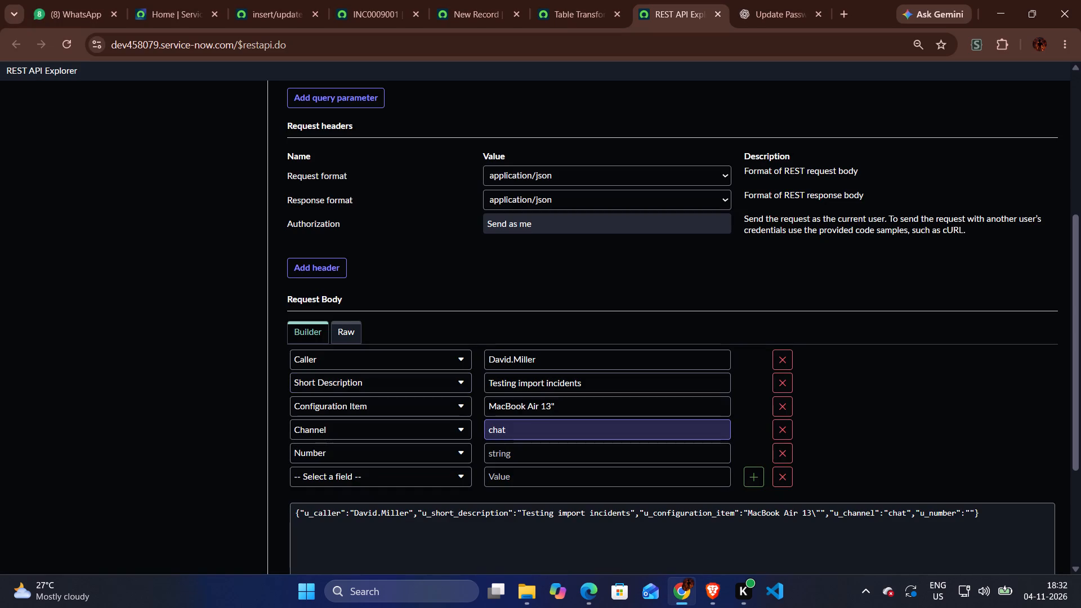
pyautogui.scroll(3, 552, 327)
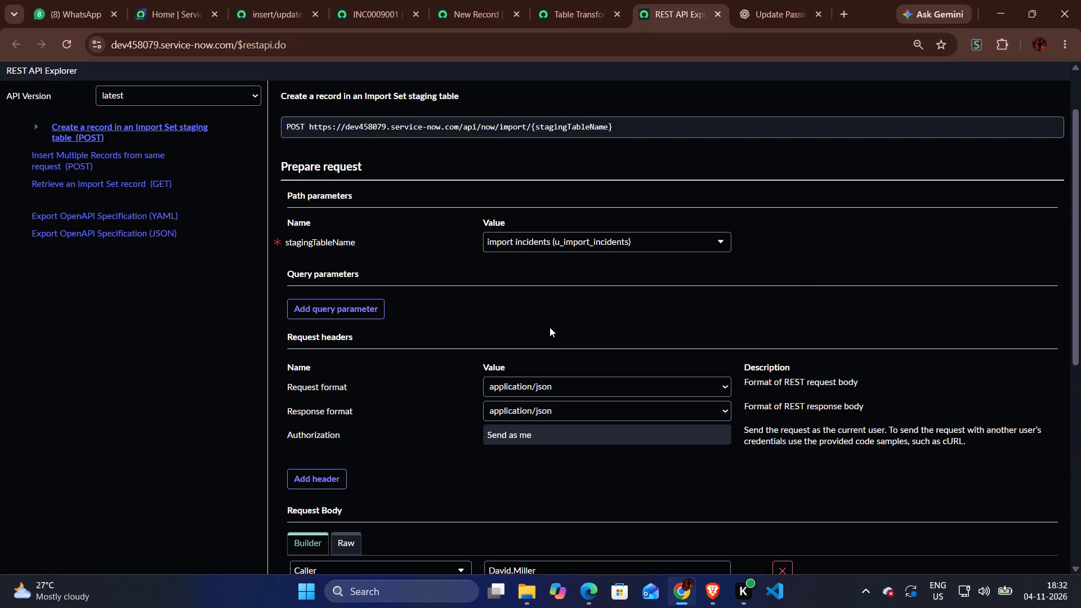
pyautogui.scroll(2, 548, 327)
pyautogui.scroll(-7, 548, 327)
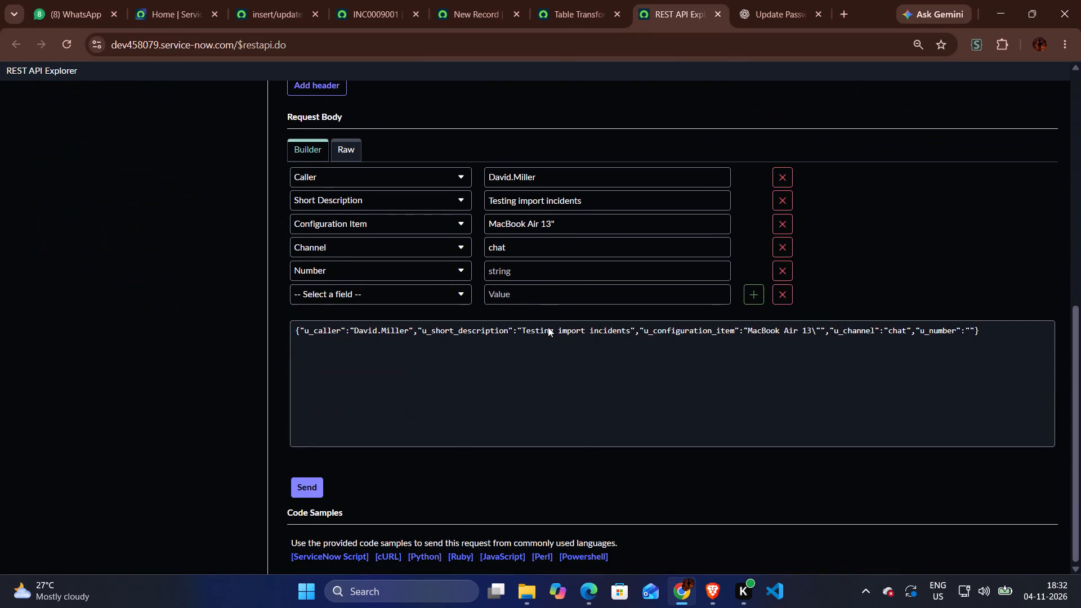
pyautogui.scroll(-3, 548, 327)
pyautogui.click(301, 485)
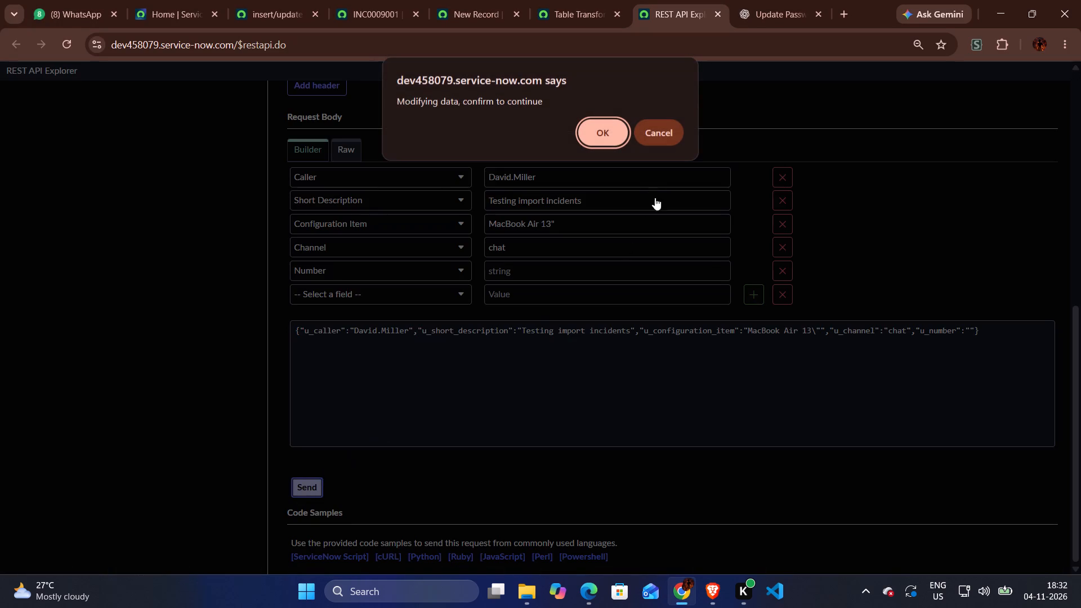
pyautogui.click(598, 143)
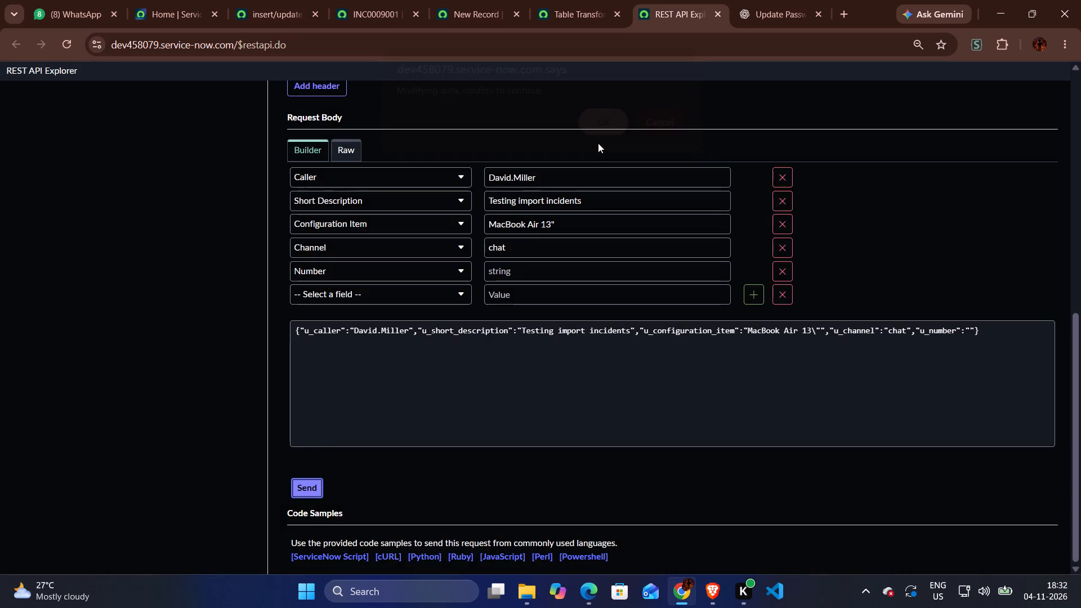
# Send the same import incidents POST request a second time and confirm the data modification.
pyautogui.scroll(-4, 585, 305)
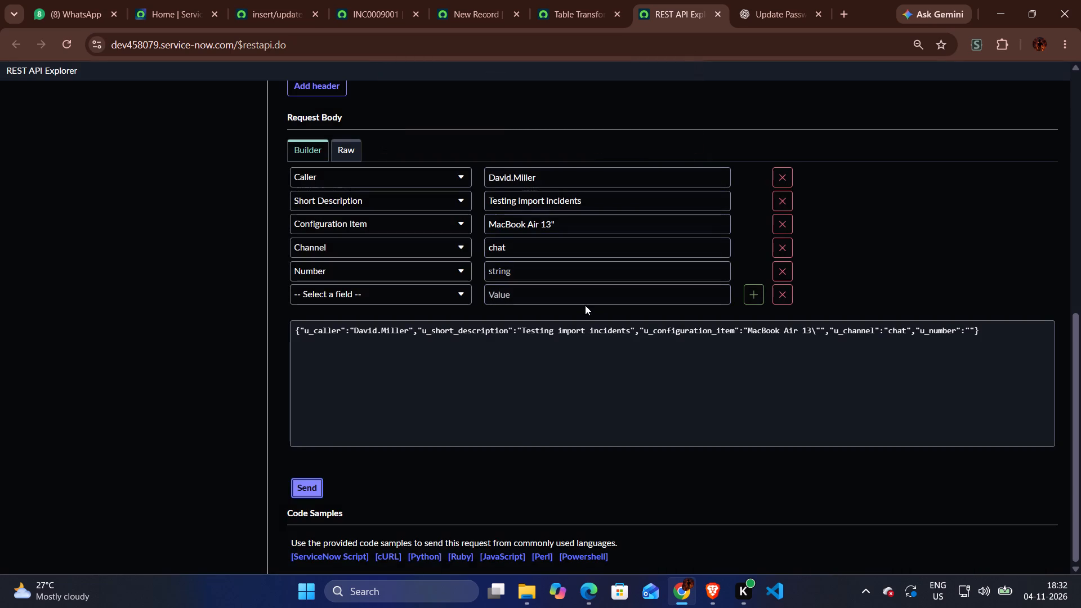
pyautogui.scroll(-3, 585, 305)
pyautogui.scroll(-7, 307, 477)
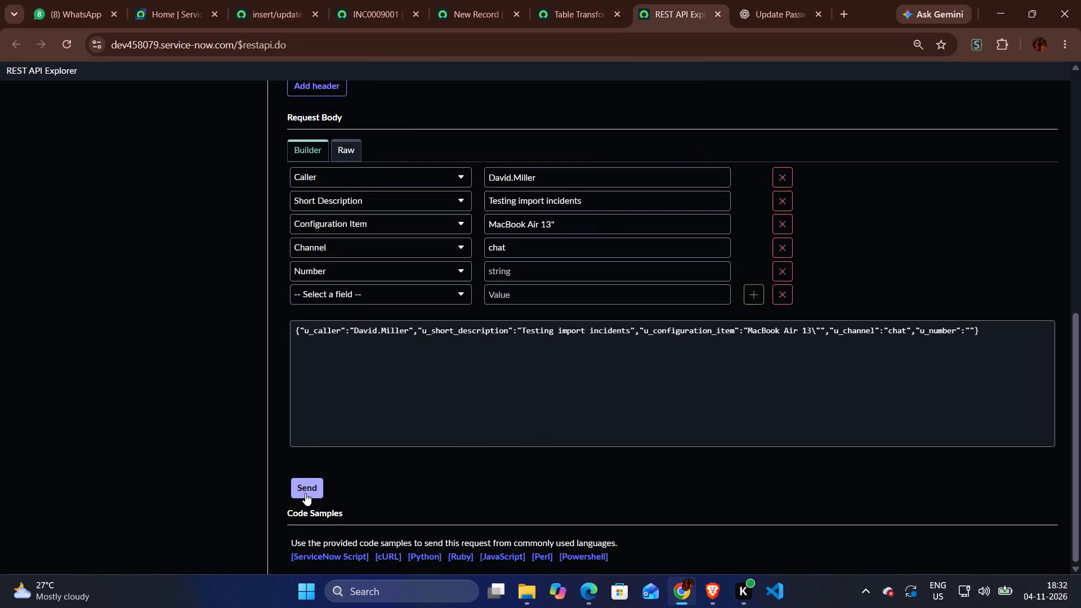
pyautogui.click(307, 488)
pyautogui.click(611, 135)
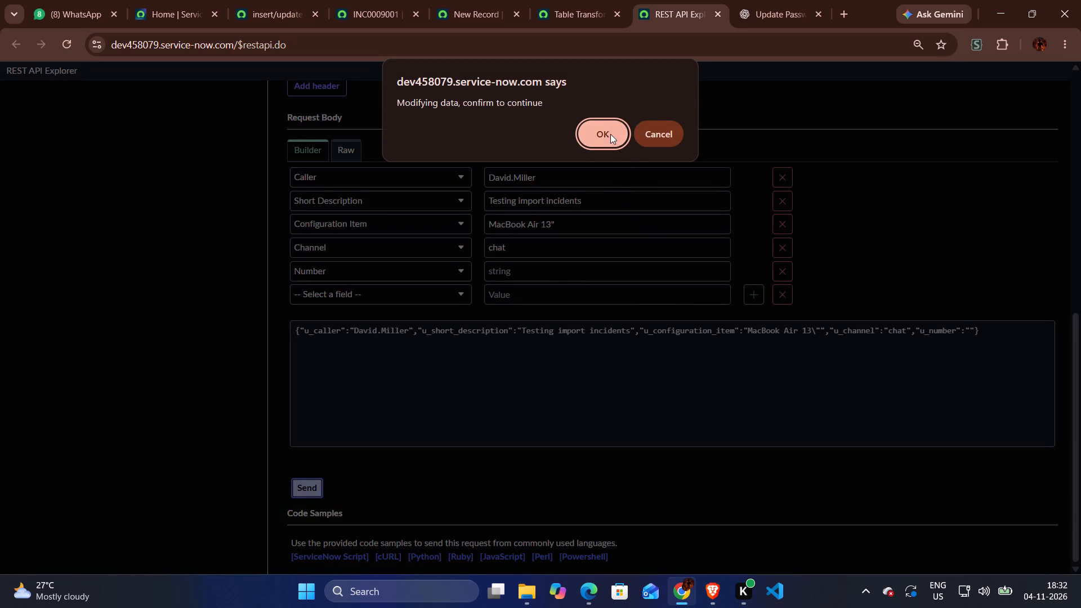
pyautogui.scroll(-6, 647, 336)
pyautogui.scroll(11, 650, 342)
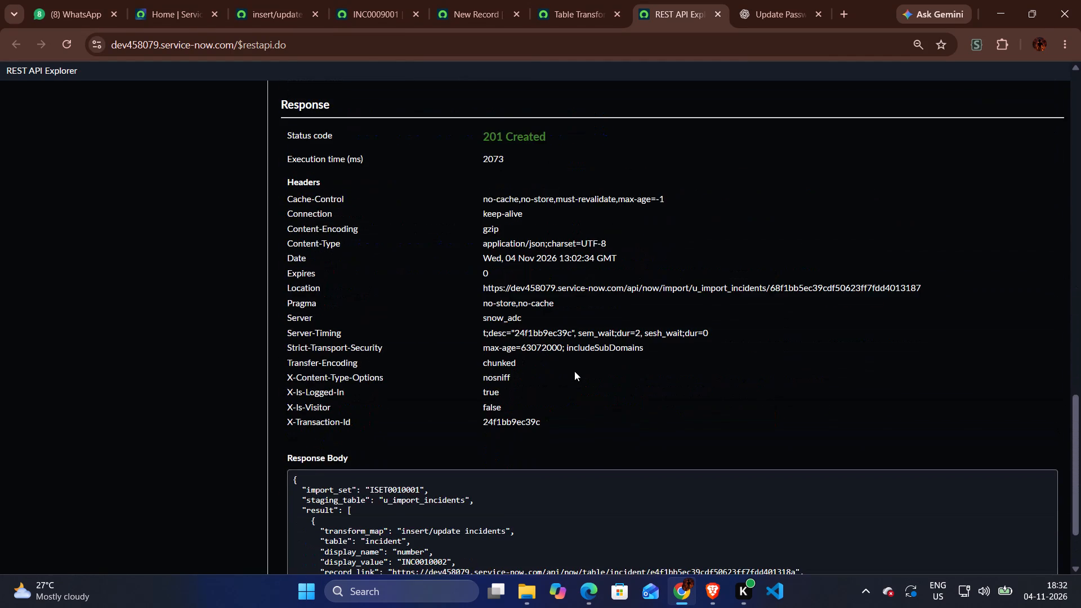
pyautogui.scroll(-12, 574, 371)
pyautogui.scroll(2, 486, 468)
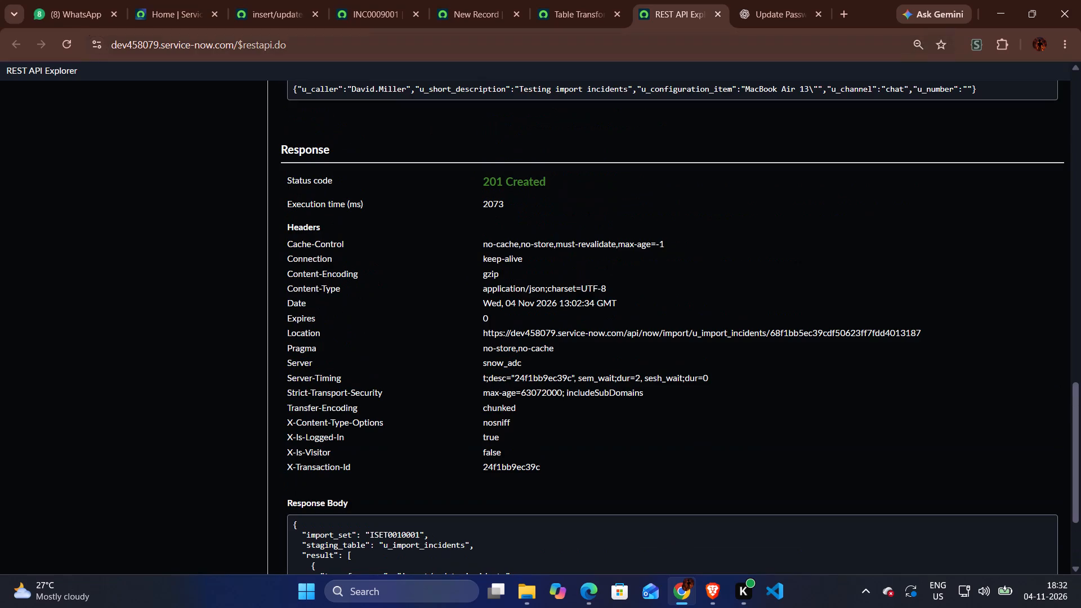
# Leave the blank import incidents record and view the Incidents list to check for the inserted records.
pyautogui.click(371, 6)
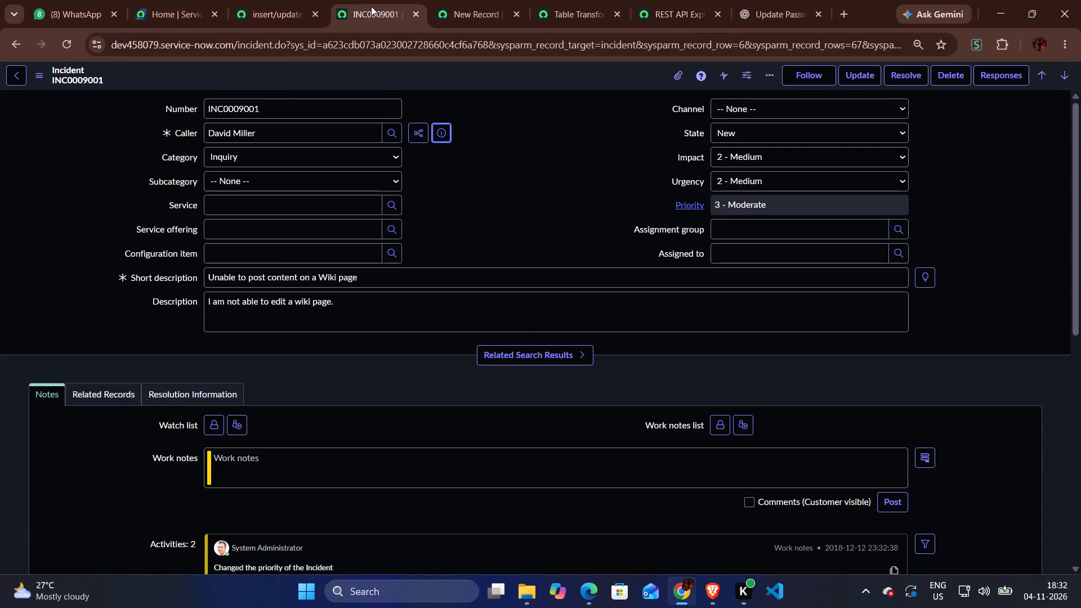
pyautogui.click(469, 5)
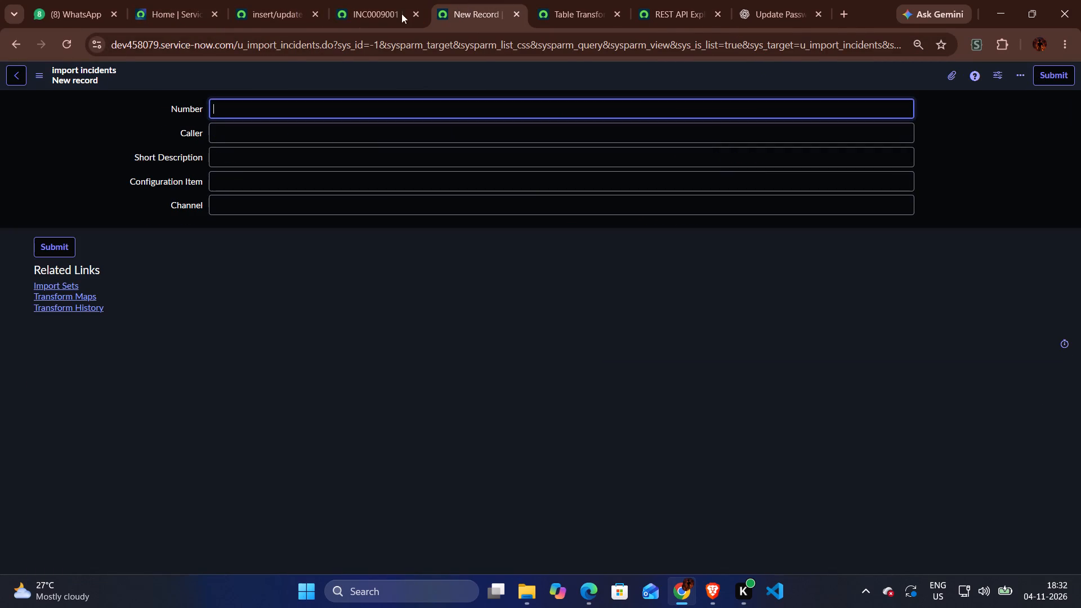
pyautogui.click(14, 79)
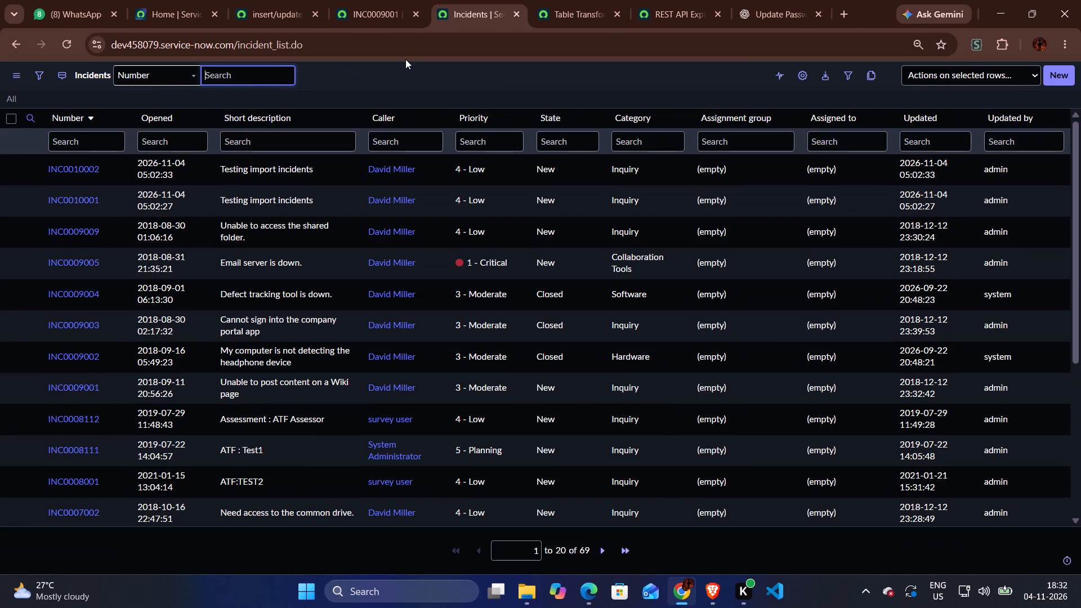
# Go back to the insert/update incidents table transform map and save it with Update.
pyautogui.click(361, 6)
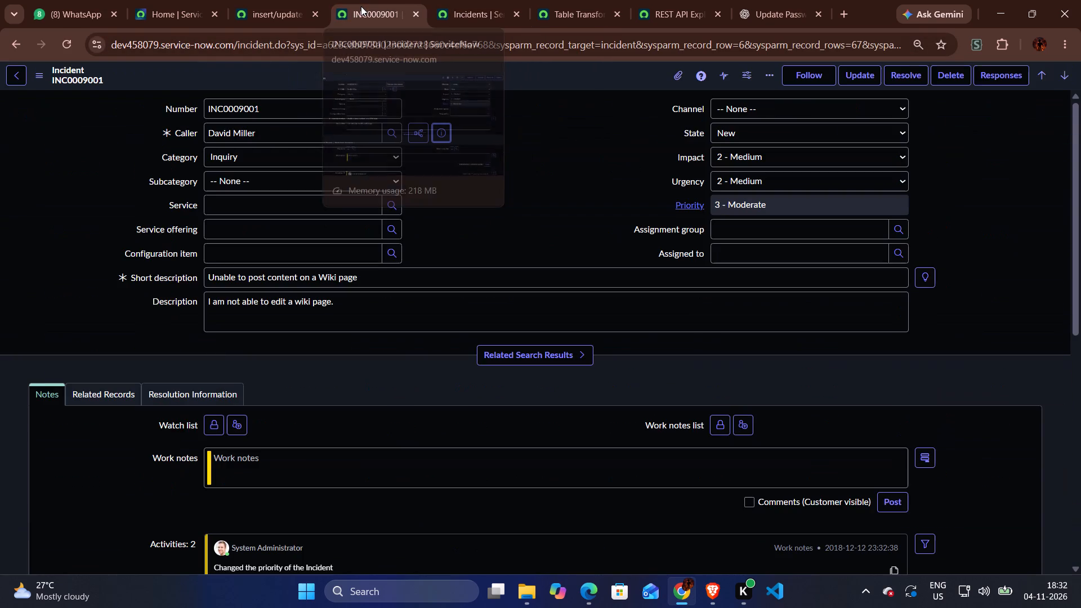
pyautogui.click(280, 5)
pyautogui.click(566, 10)
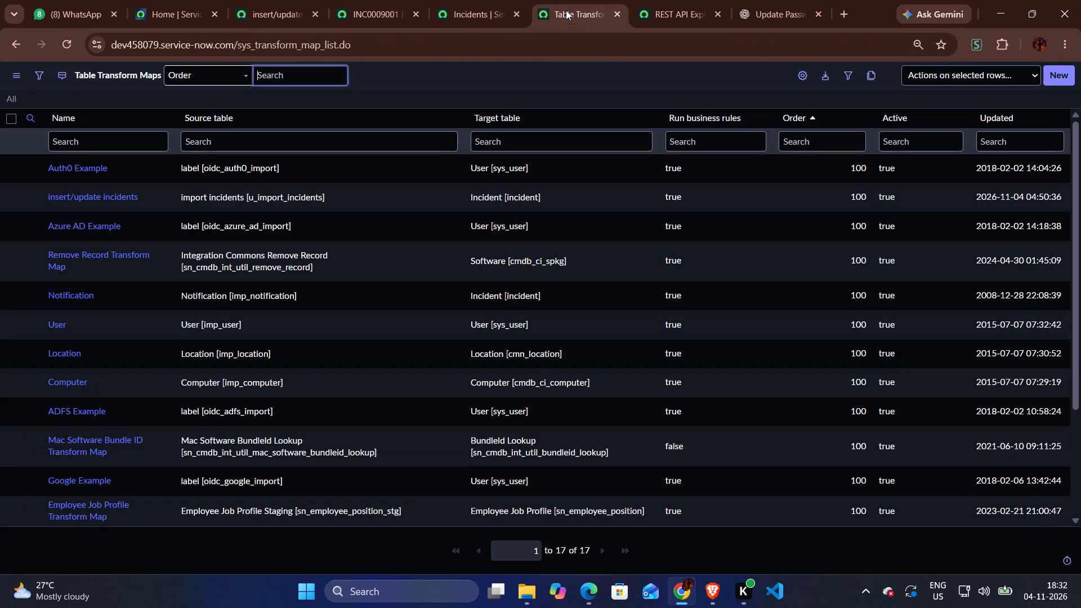
pyautogui.click(663, 1)
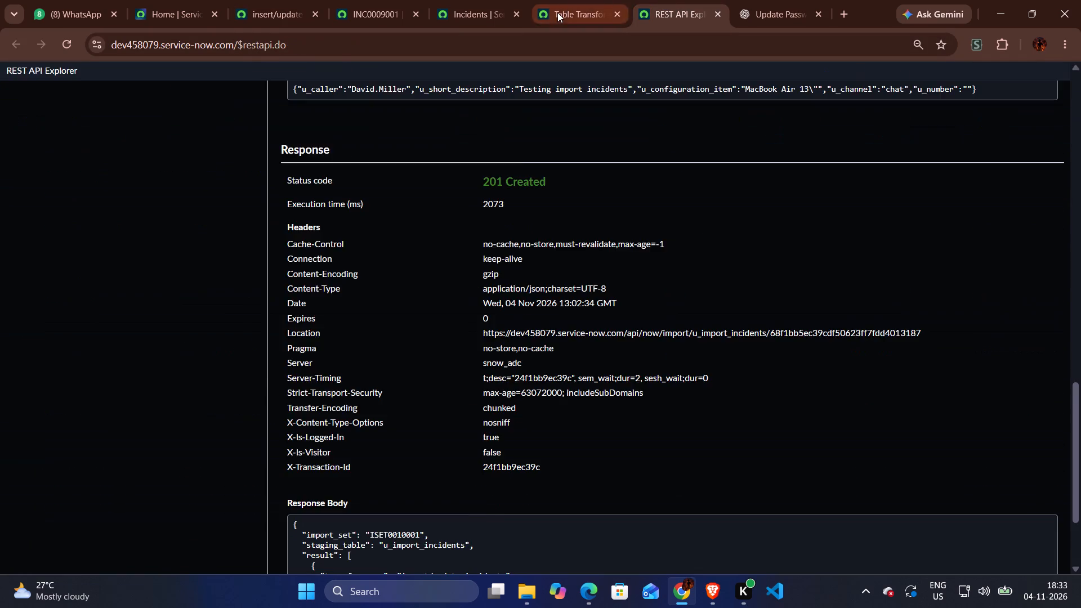
pyautogui.click(557, 12)
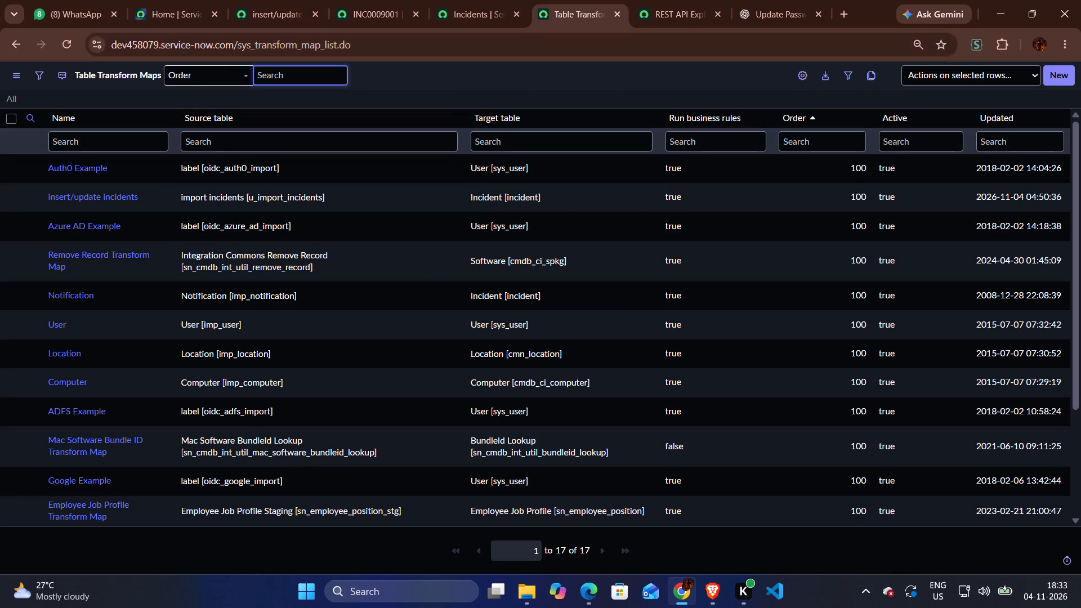
pyautogui.click(191, 13)
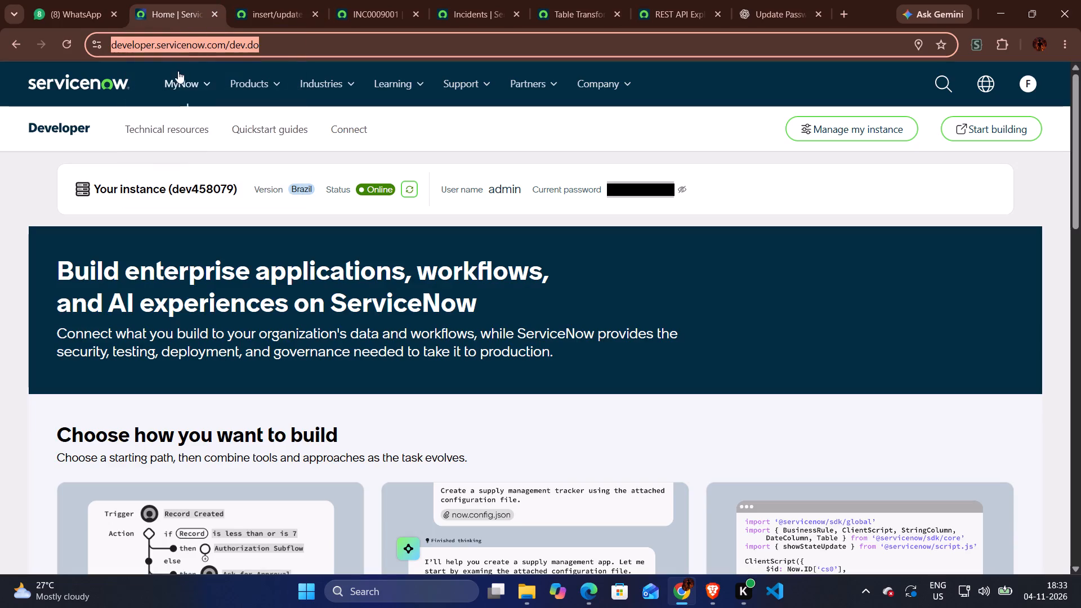
pyautogui.click(270, 5)
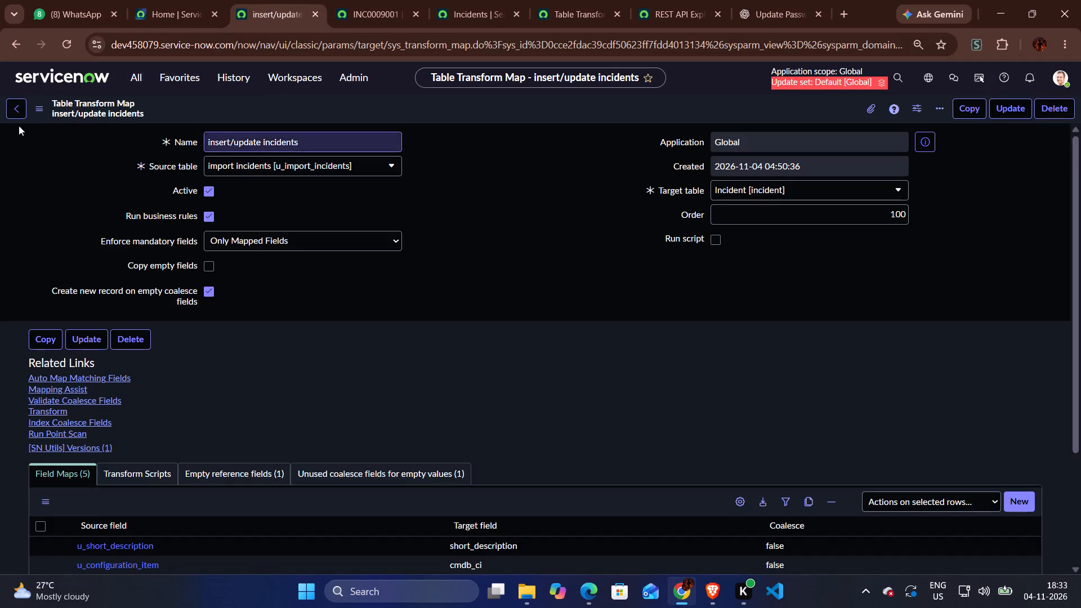
pyautogui.click(1020, 108)
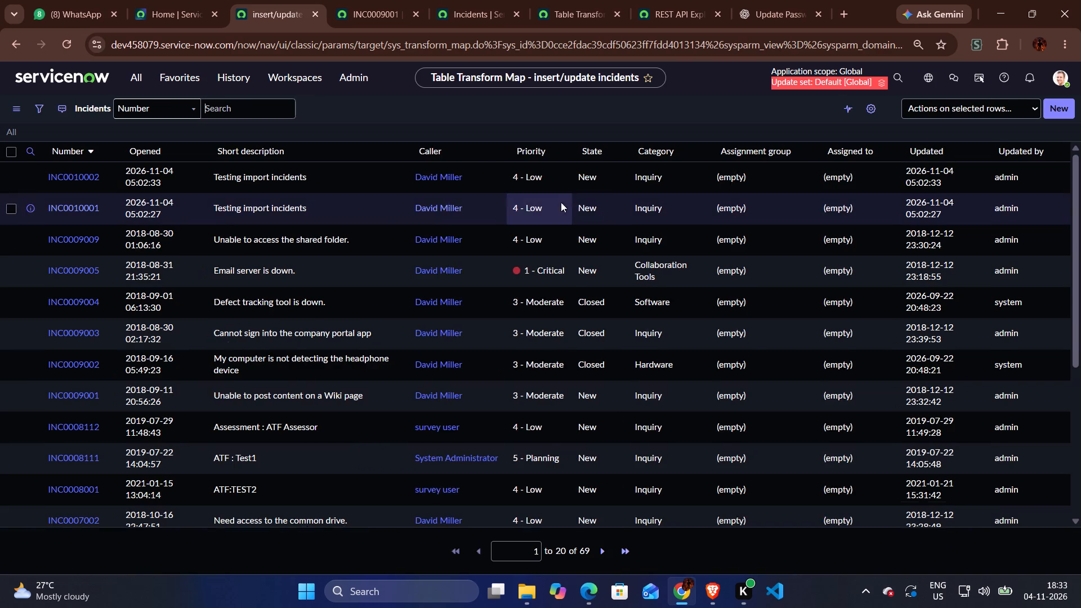
# Replay the tutorial in Brave around 12:23 to review how the inserted incident record is opened, and pause it.
pyautogui.hotkey('alt', 'Tab')
pyautogui.click(374, 260)
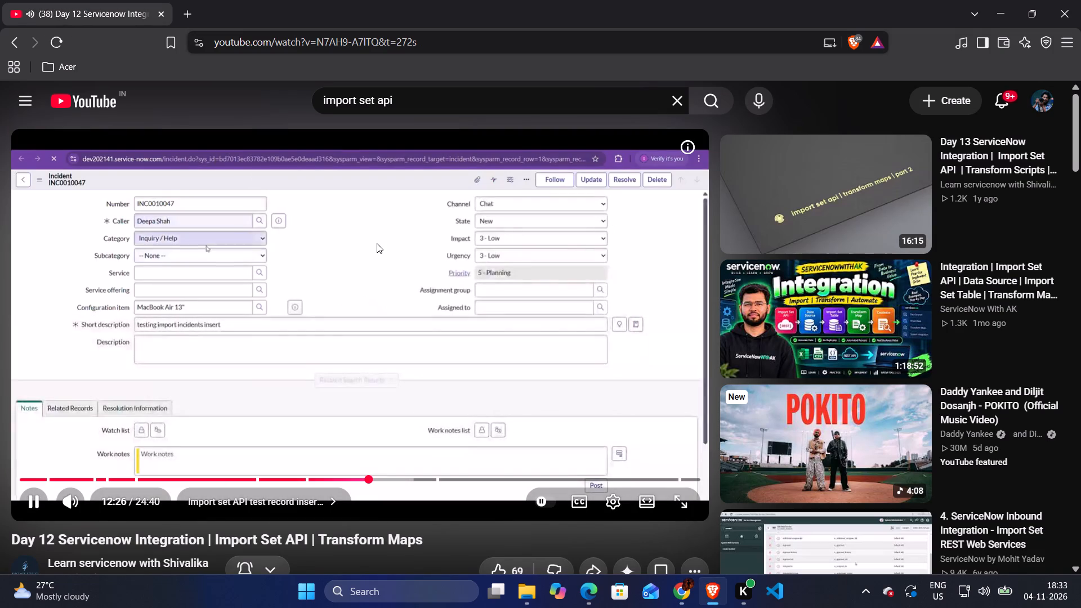
pyautogui.press('Left')
pyautogui.click(354, 282)
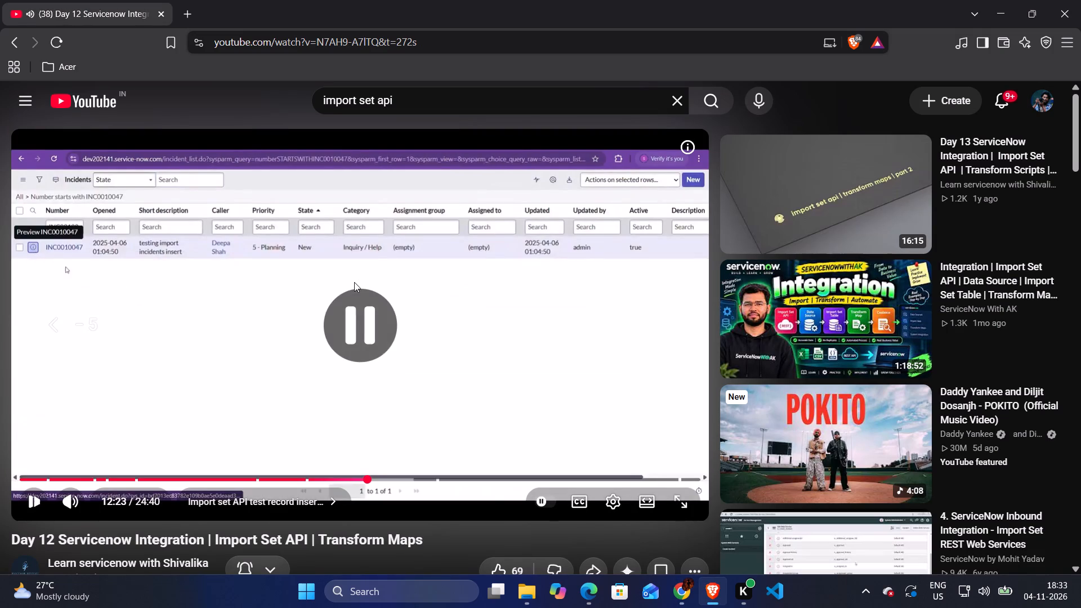
pyautogui.click(353, 294)
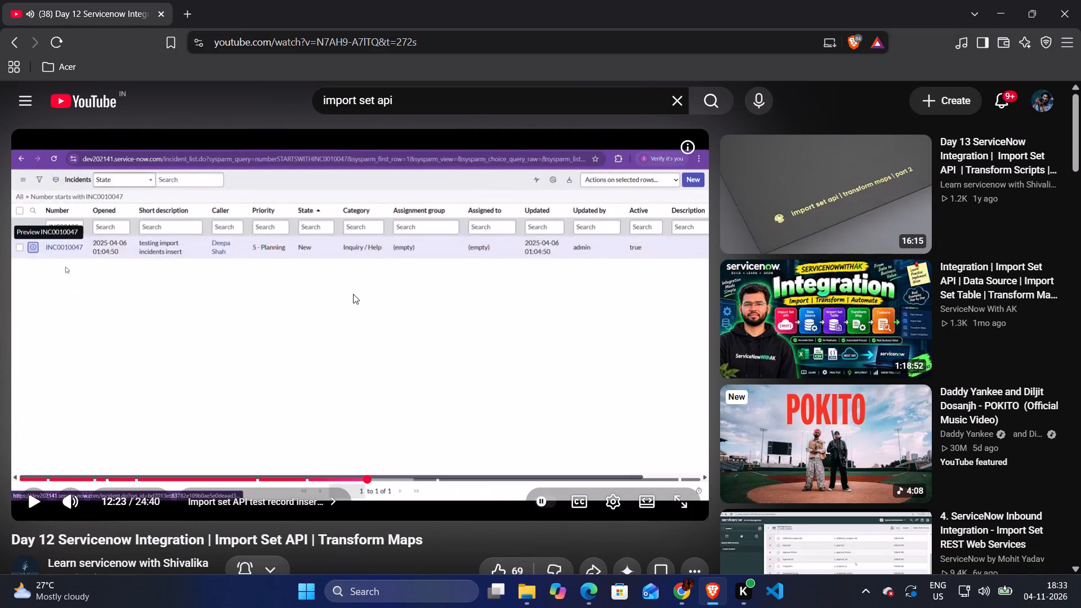
pyautogui.click(353, 294)
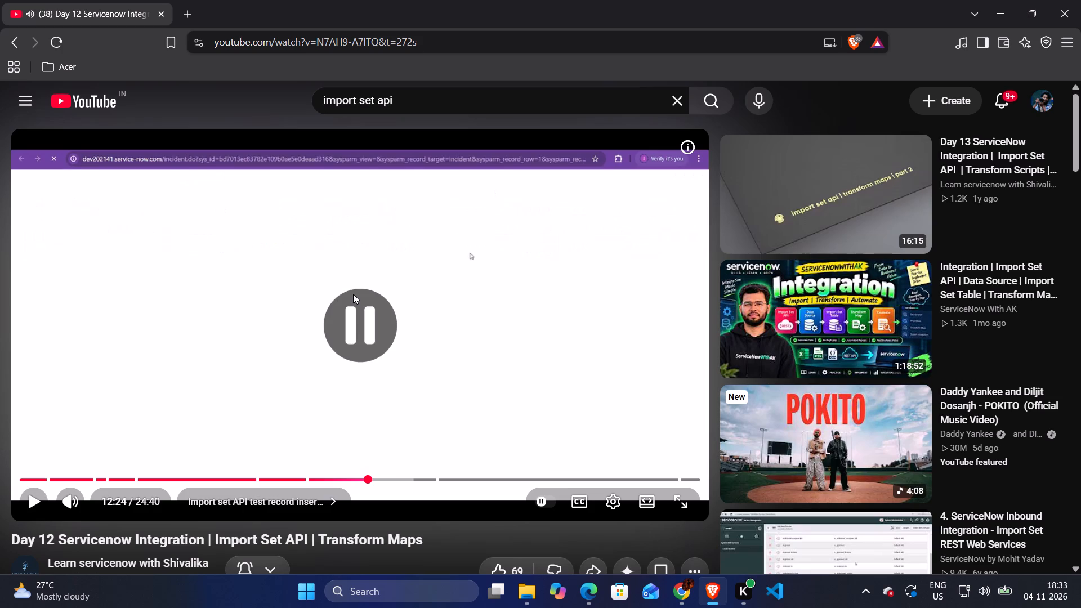
# Check the newest Testing import incidents entries in Chrome's Incidents list.
pyautogui.hotkey('alt', 'Tab')
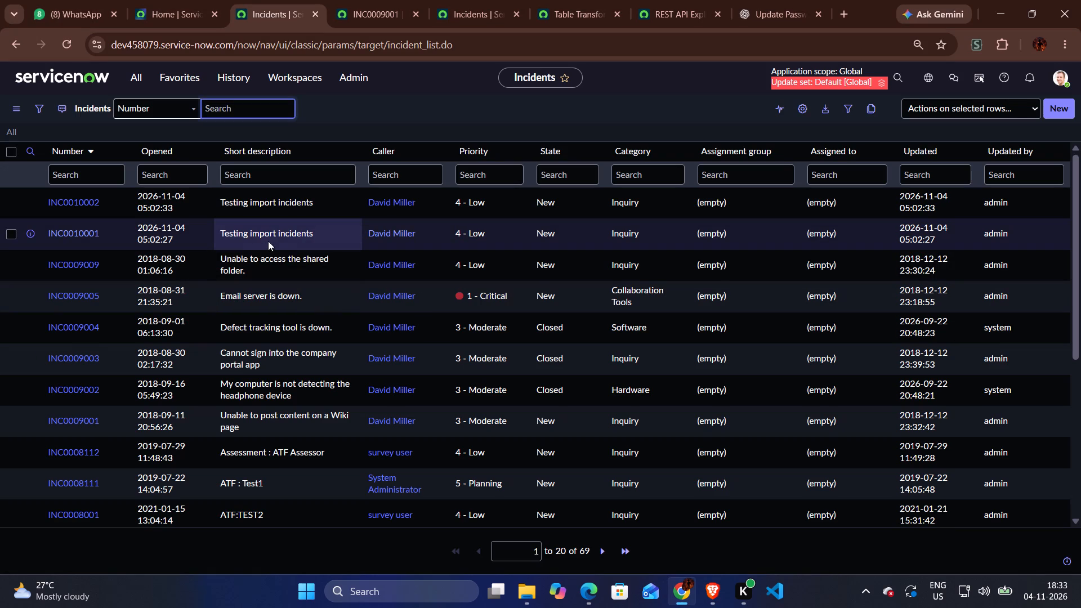
pyautogui.scroll(2, 275, 239)
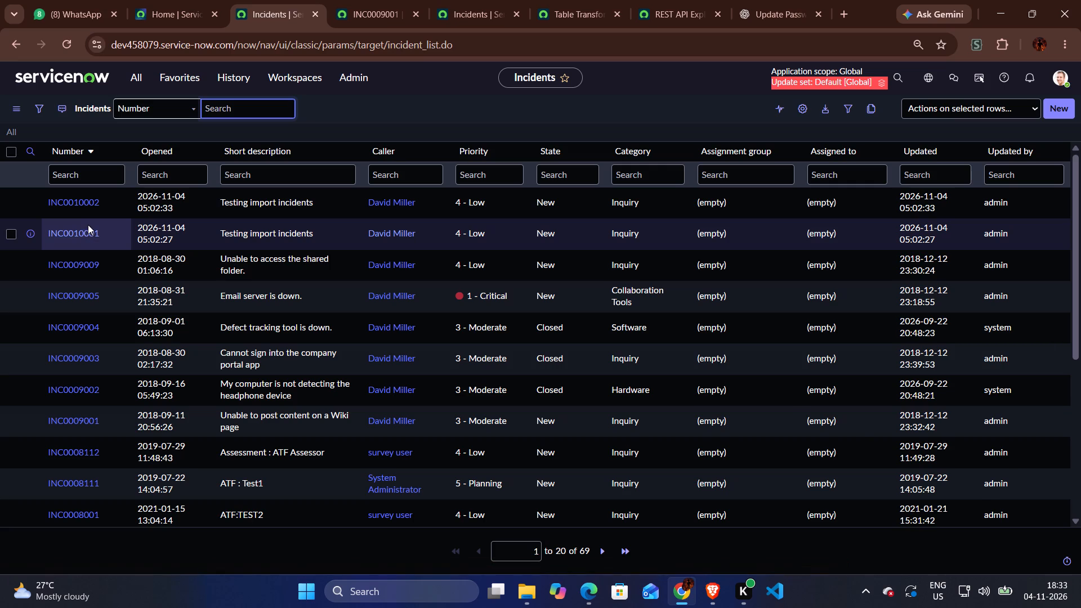
# Resume the tutorial in Brave and watch the transform map and response explanation through about 12:45.
pyautogui.hotkey('alt', 'Tab')
pyautogui.click(311, 240)
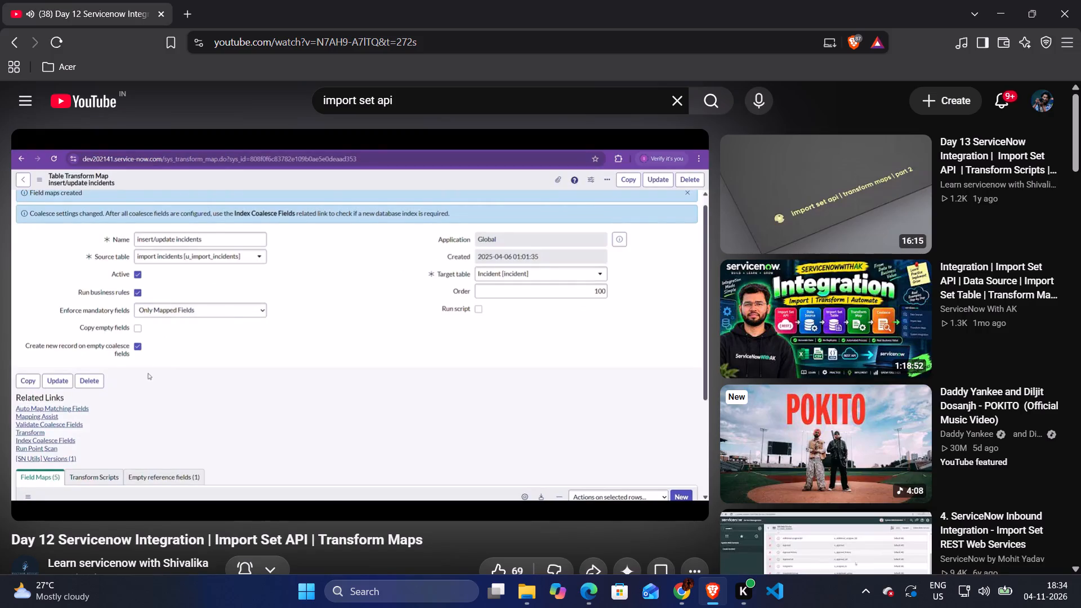
pyautogui.click(431, 504)
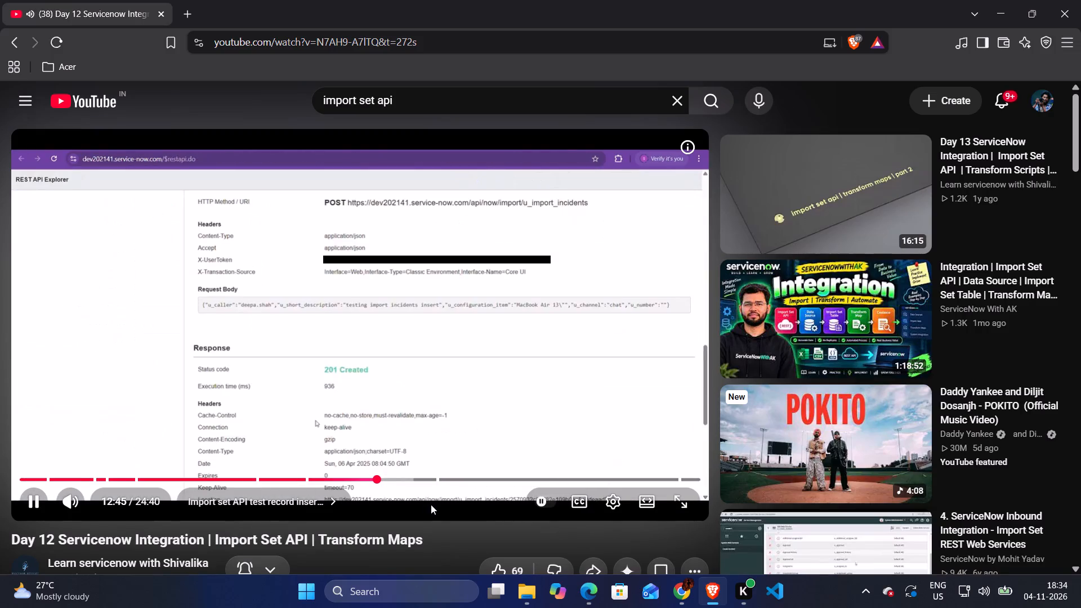